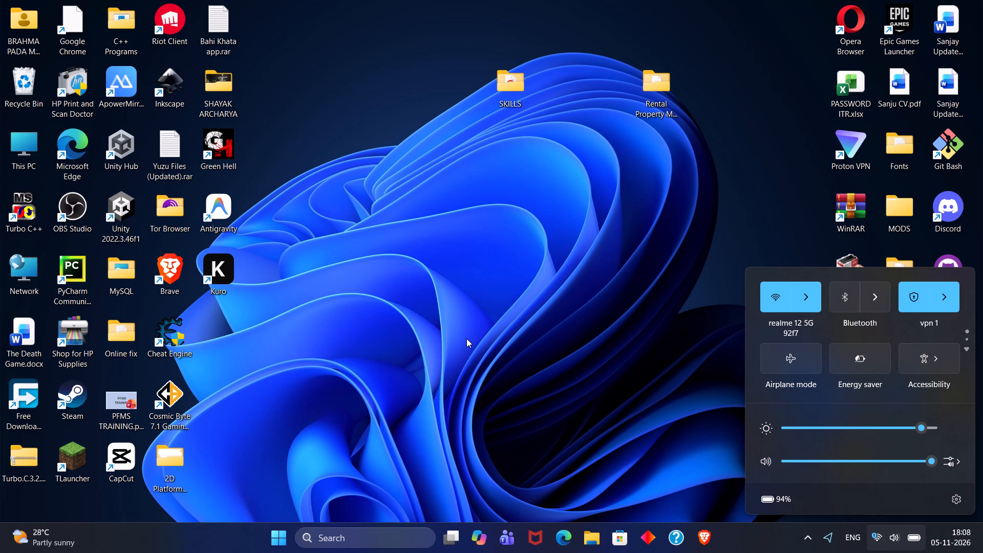
# Refresh the desktop and launch the CapCut video editor from its desktop shortcut.
pyautogui.doubleClick(113, 457)
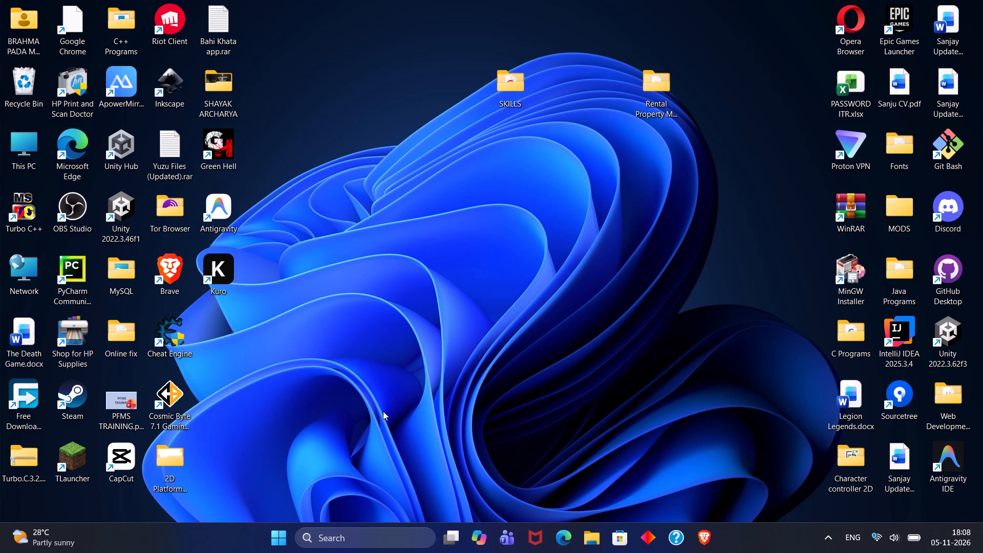
pyautogui.rightClick(394, 278)
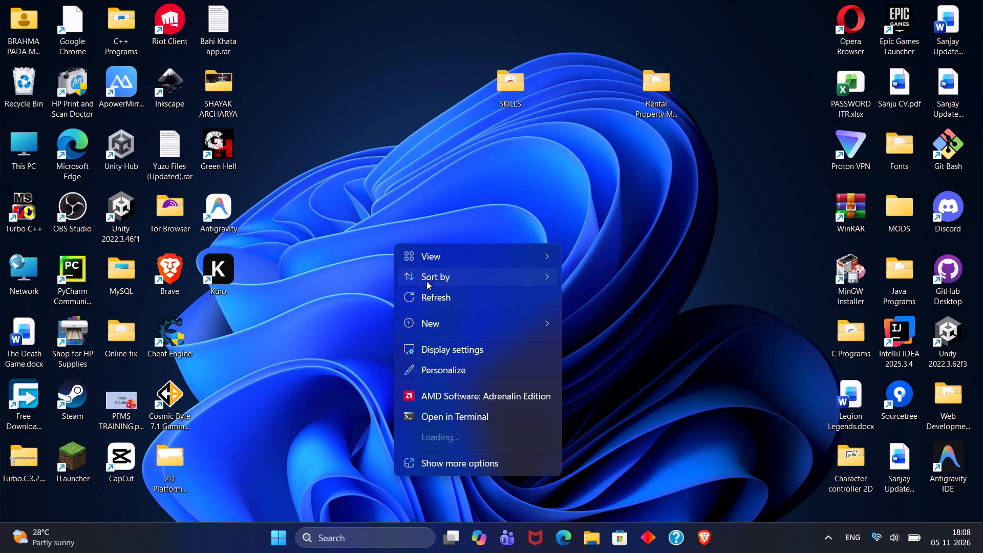
pyautogui.click(402, 294)
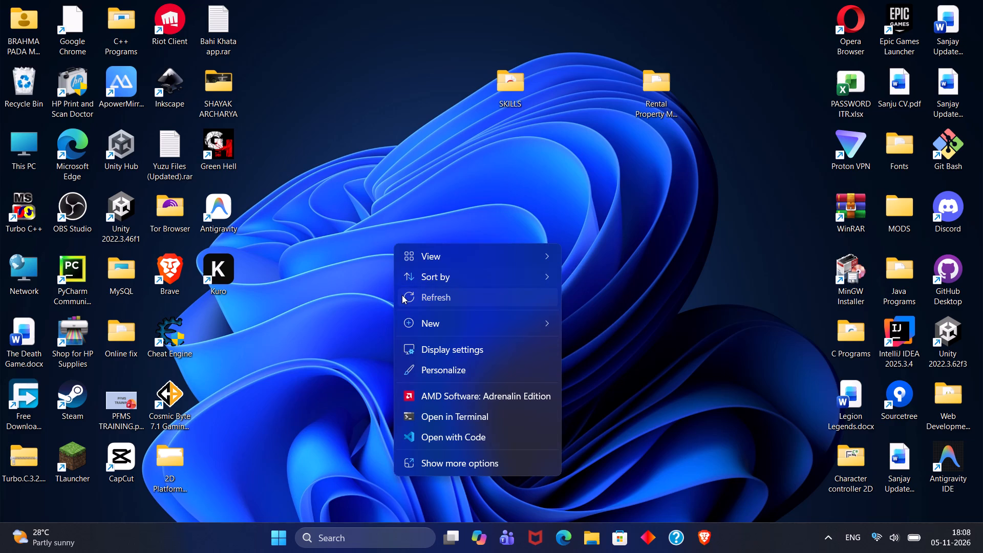
pyautogui.tripleClick(119, 472)
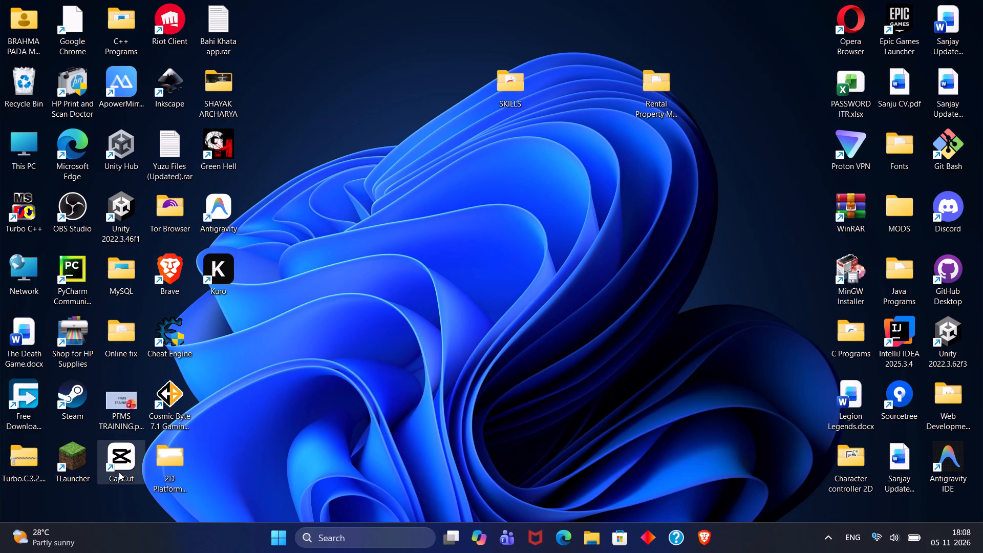
pyautogui.click(119, 472)
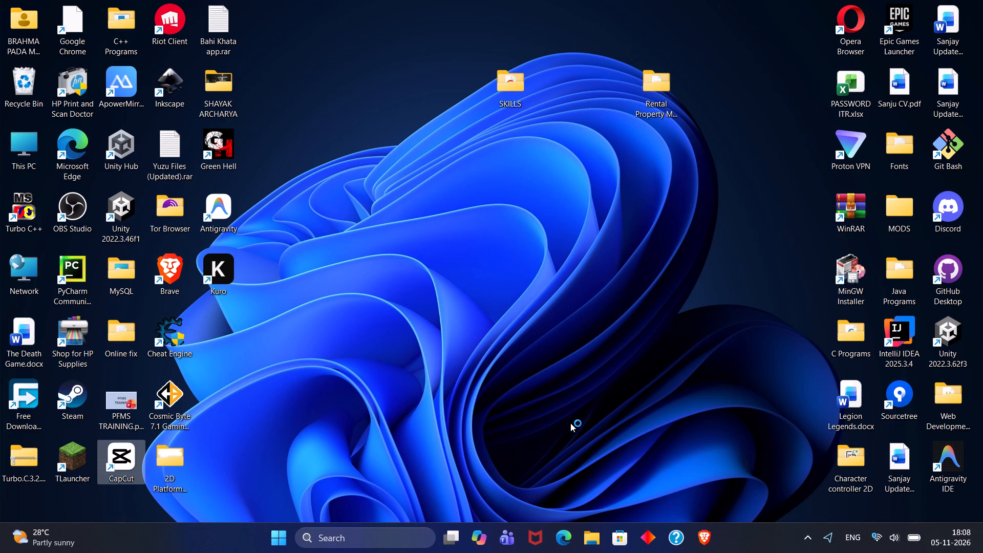
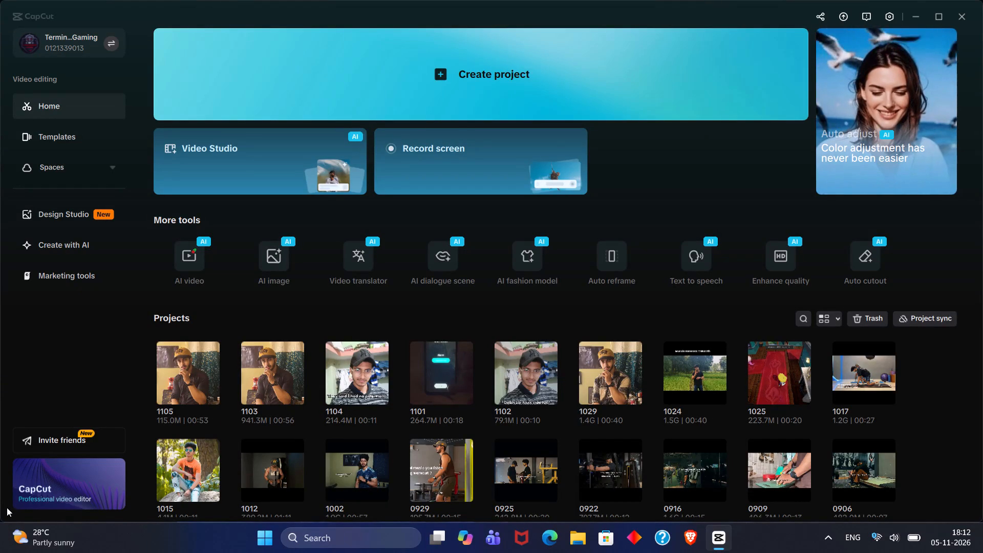
# Open the existing project 1104.
pyautogui.click(343, 387)
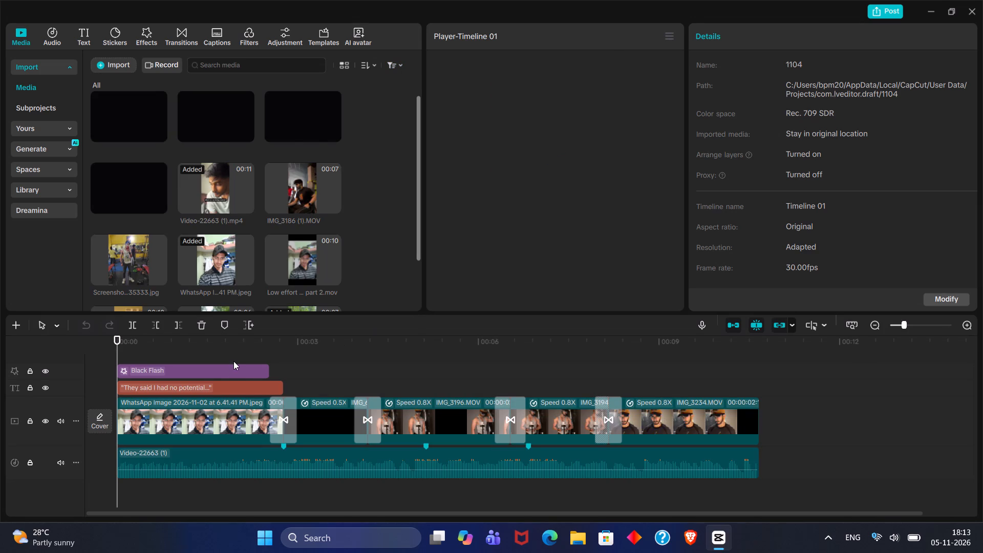
# Change the opening caption on the timeline to read "They said biharis don't have glowup...".
pyautogui.click(214, 385)
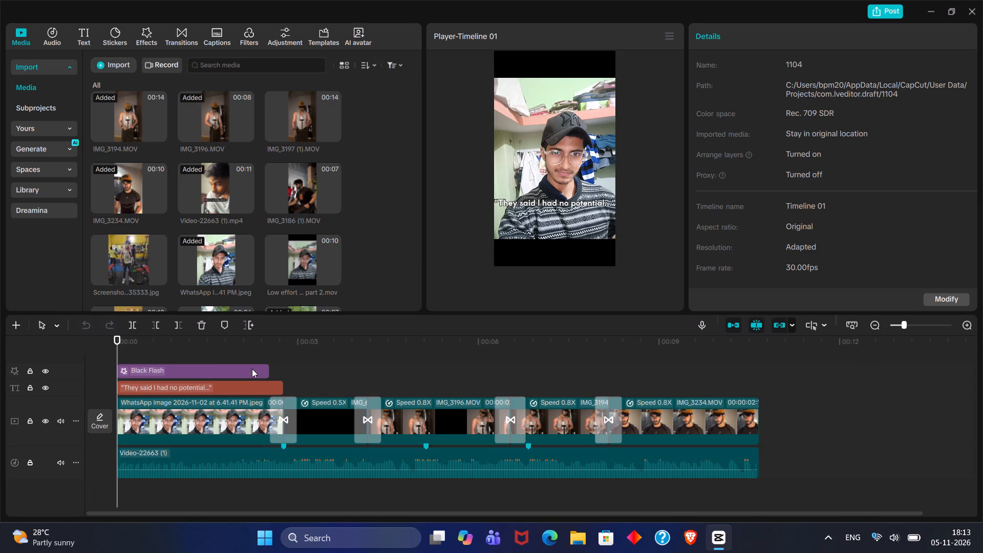
pyautogui.click(795, 92)
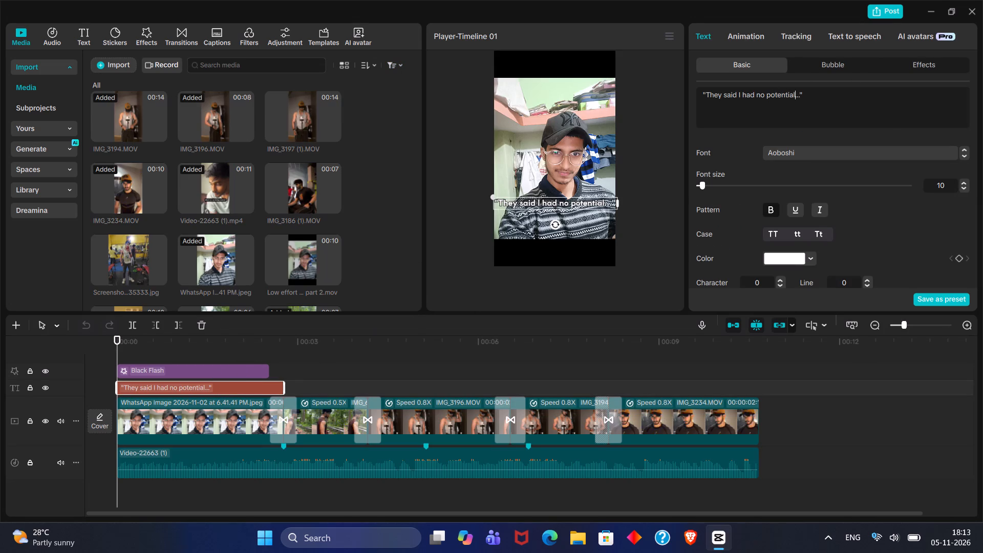
pyautogui.press('BackSpace')
pyautogui.press('BackSpace')
pyautogui.press('BackSpace')
pyautogui.press('BackSpace')
pyautogui.press('BackSpace')
pyautogui.press('BackSpace')
pyautogui.press('BackSpace')
pyautogui.press('BackSpace')
pyautogui.press('BackSpace')
pyautogui.press('BackSpace')
pyautogui.press('BackSpace')
pyautogui.press('BackSpace')
pyautogui.press('BackSpace')
pyautogui.press('BackSpace')
pyautogui.press('BackSpace')
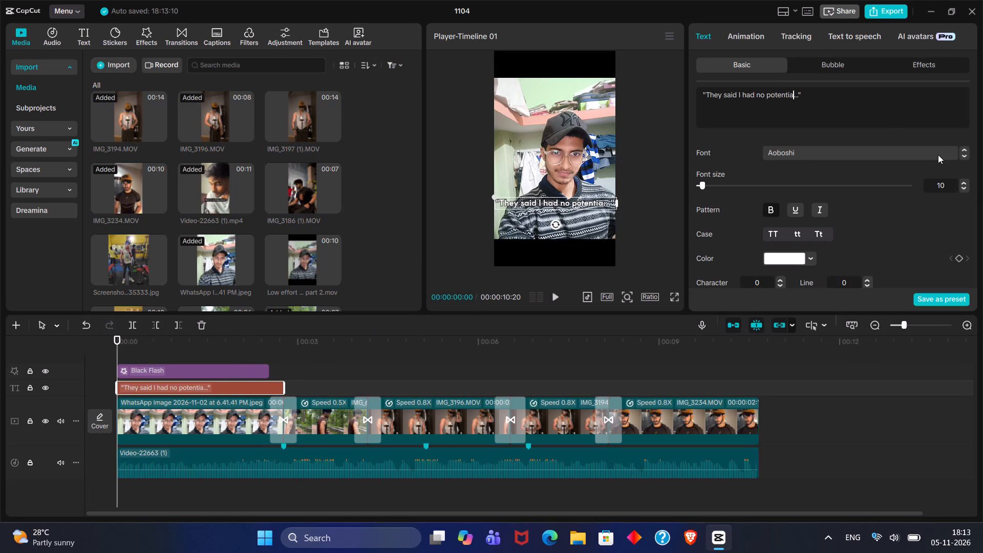
pyautogui.press('BackSpace')
pyautogui.press('BackSpace')
pyautogui.press('BackSpace')
pyautogui.press('BackSpace')
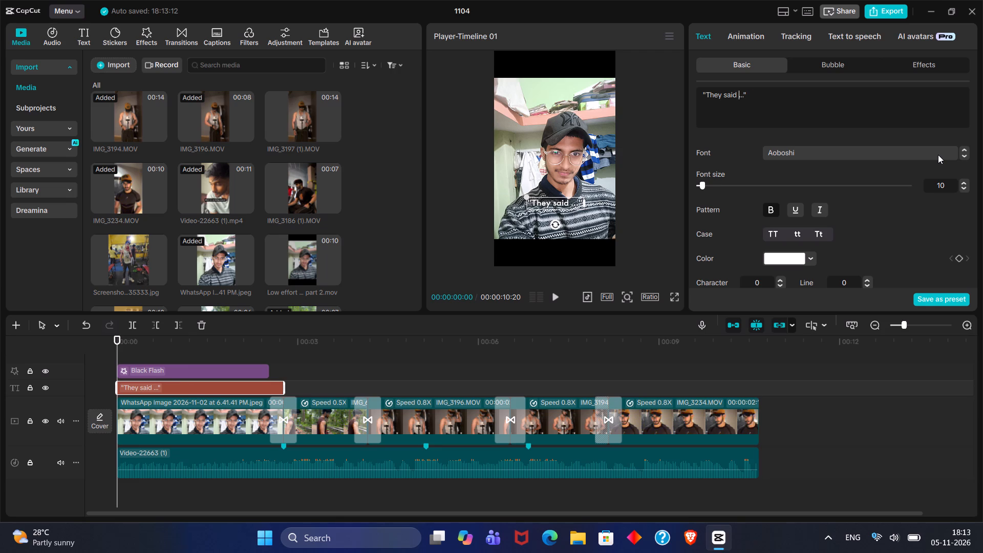
pyautogui.write('biharis don')
pyautogui.write("'t have glow")
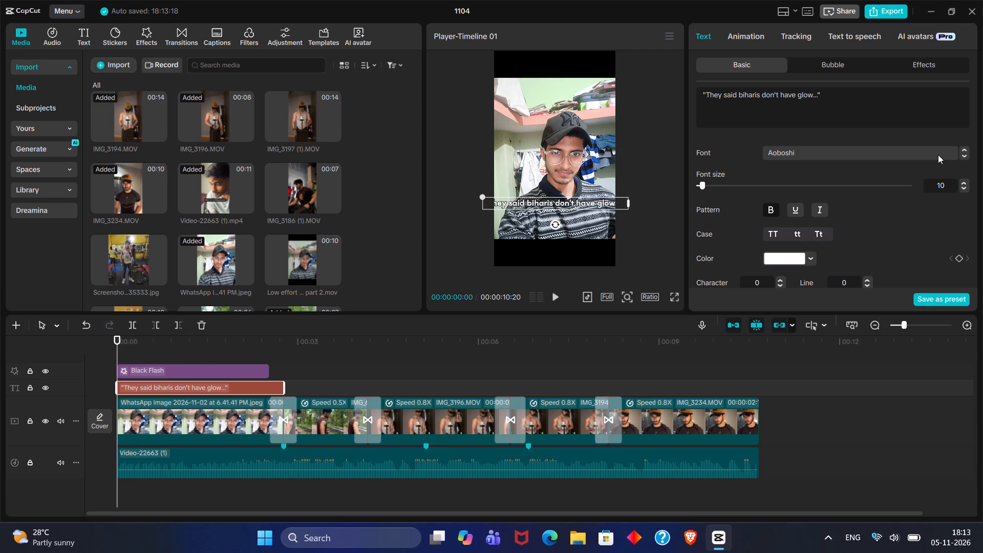
pyautogui.write('up')
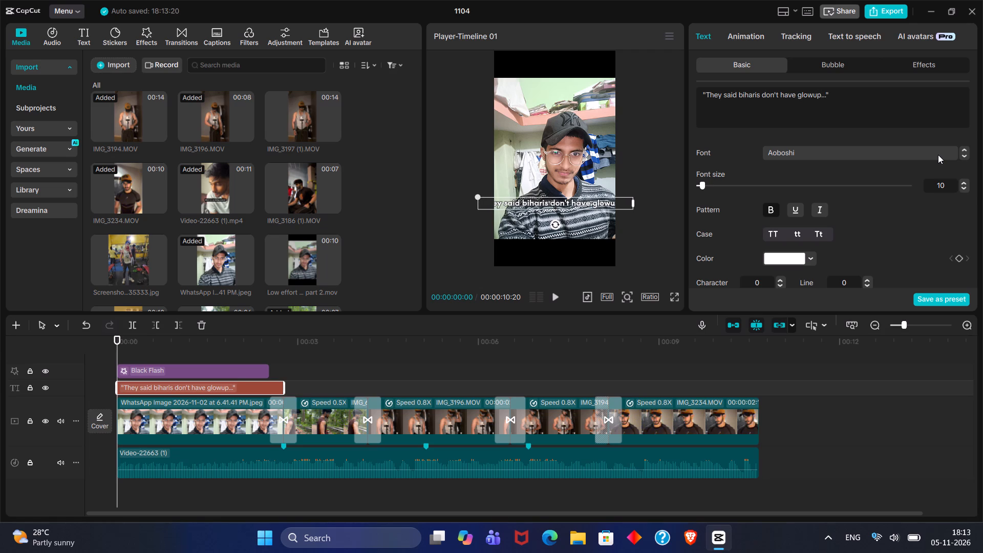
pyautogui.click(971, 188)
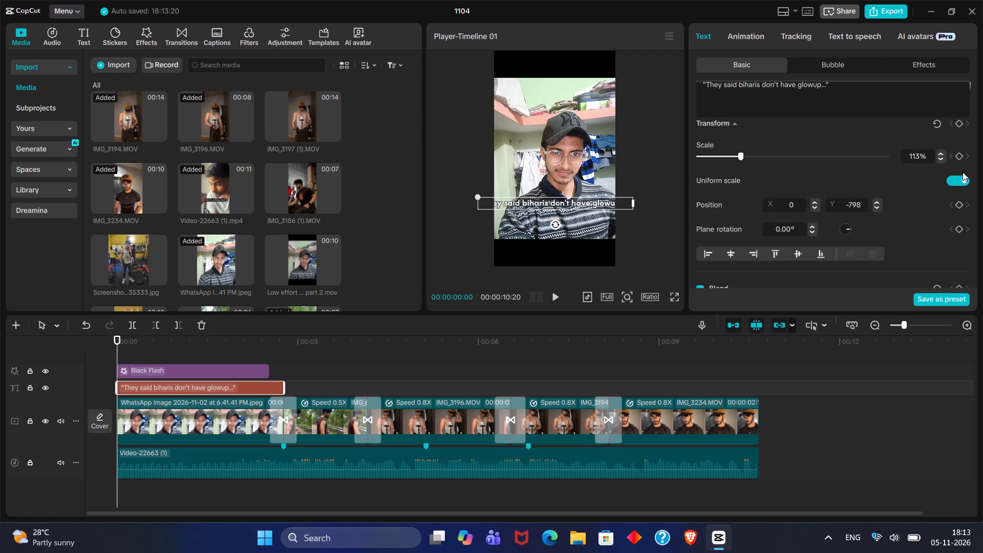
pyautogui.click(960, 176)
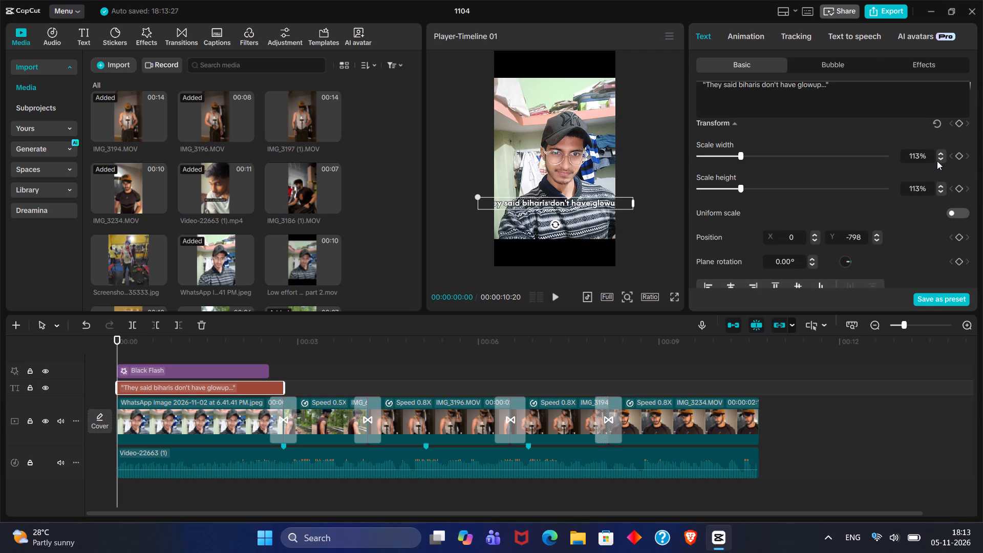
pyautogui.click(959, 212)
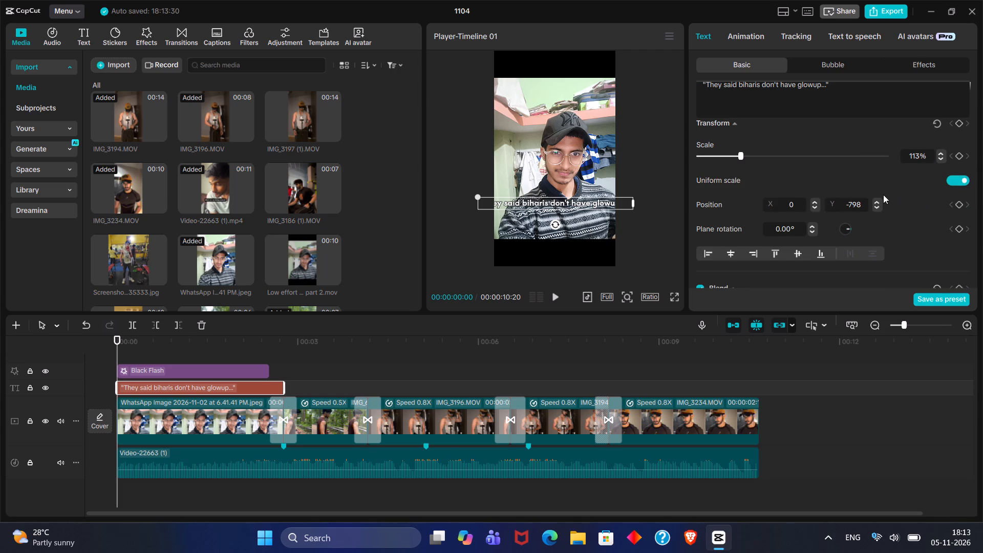
# Reduce the caption's font size to 7 and check how it fits in the full-screen preview.
pyautogui.scroll(2, 881, 194)
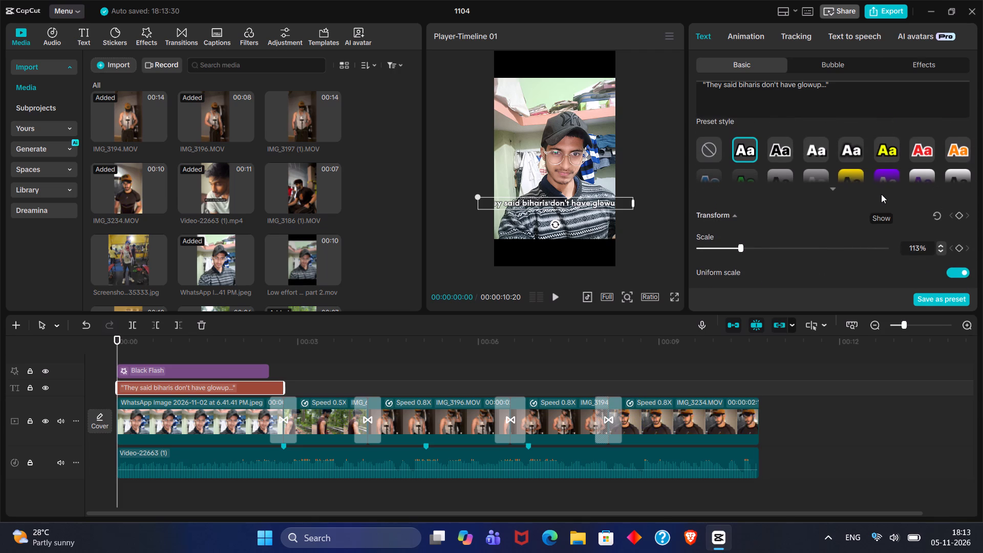
pyautogui.scroll(6, 929, 211)
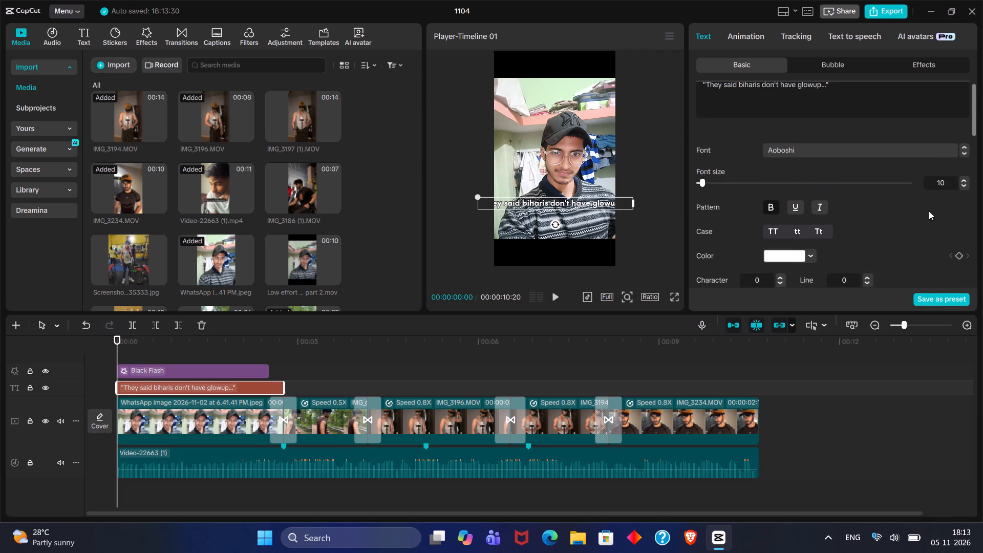
pyautogui.click(965, 188)
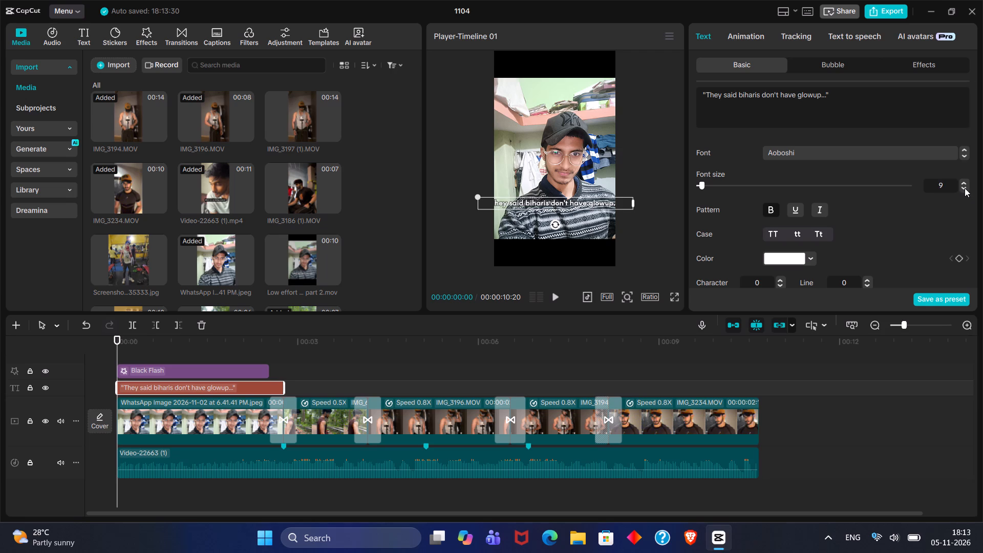
pyautogui.tripleClick(965, 188)
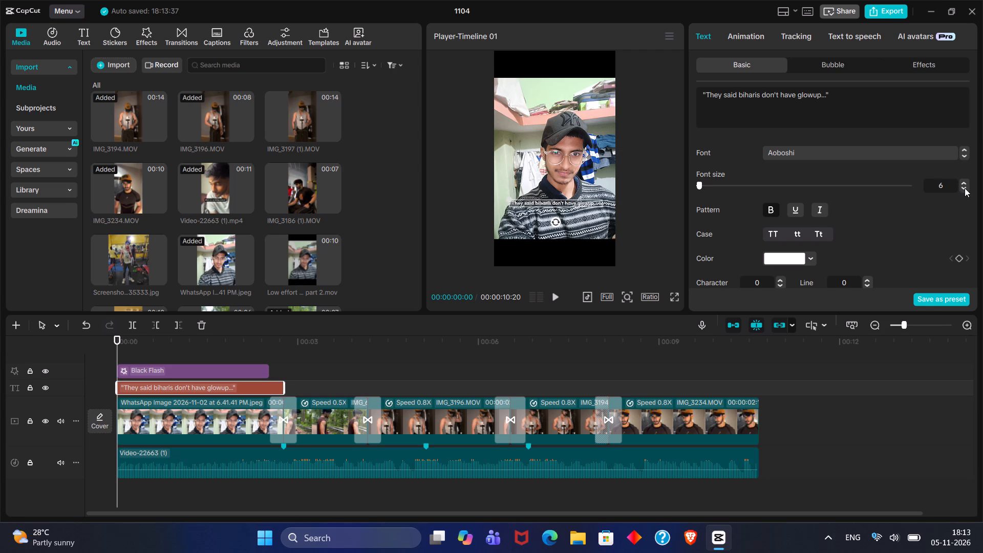
pyautogui.click(967, 183)
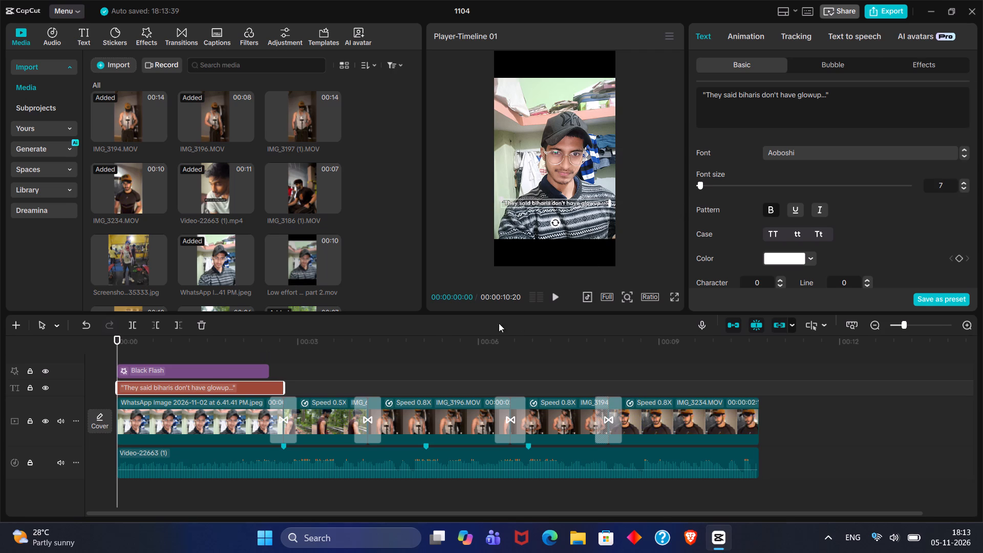
pyautogui.click(678, 296)
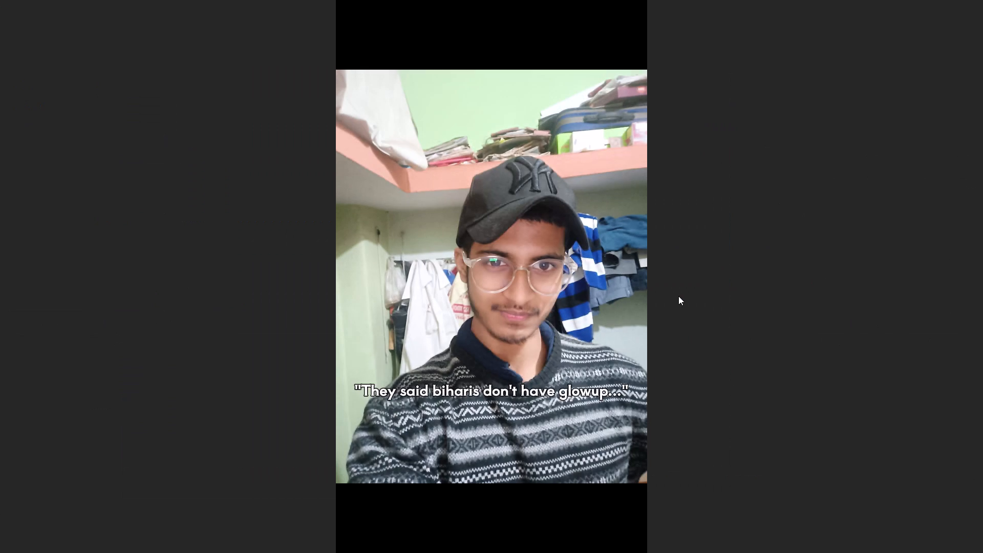
pyautogui.press('Escape')
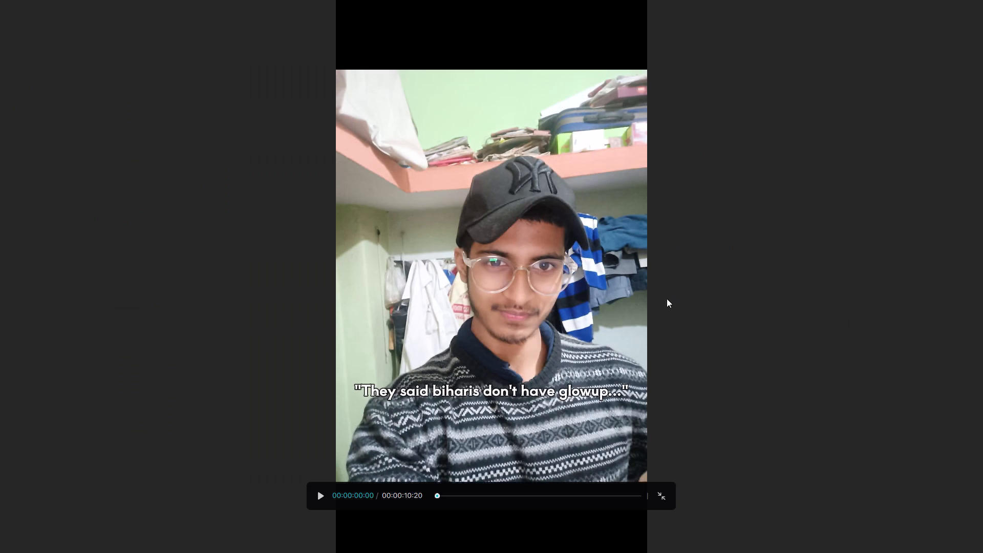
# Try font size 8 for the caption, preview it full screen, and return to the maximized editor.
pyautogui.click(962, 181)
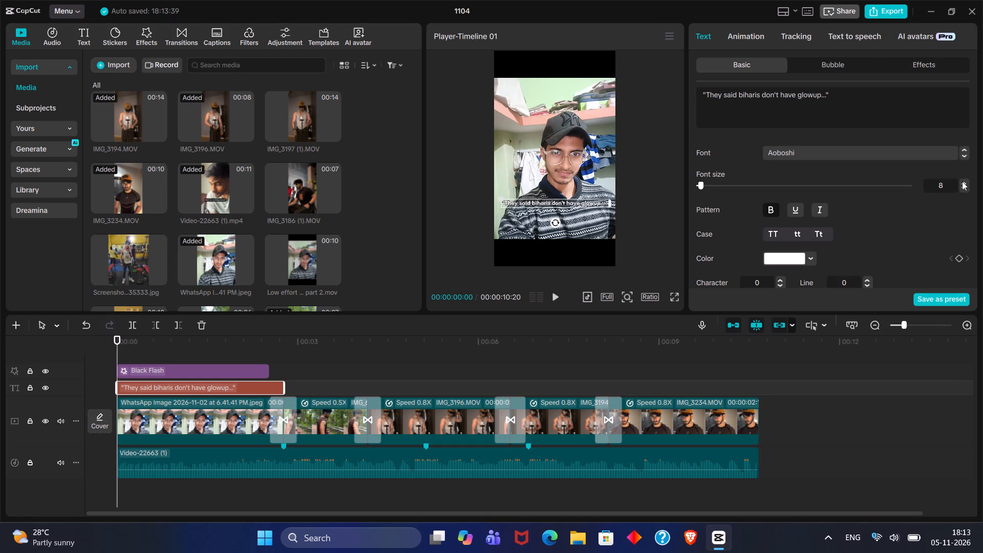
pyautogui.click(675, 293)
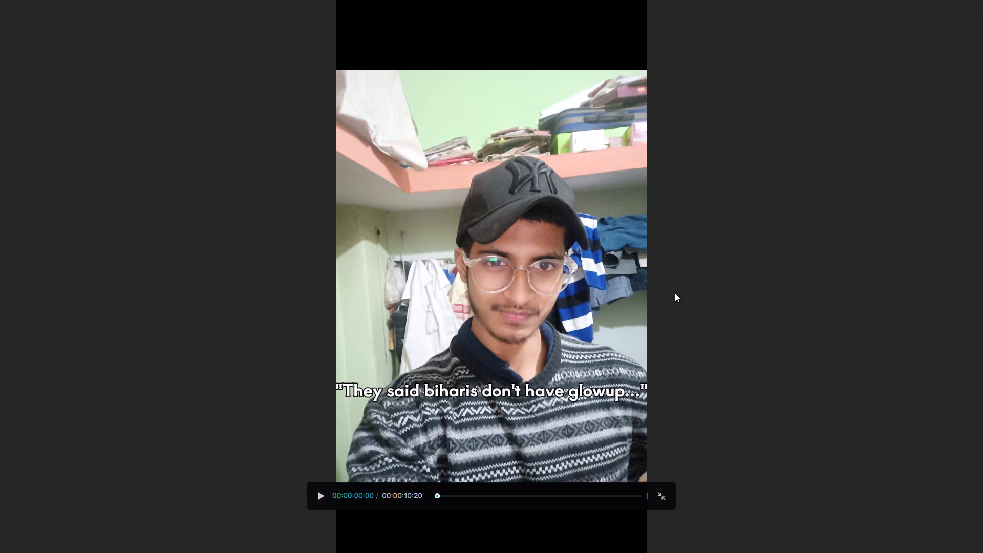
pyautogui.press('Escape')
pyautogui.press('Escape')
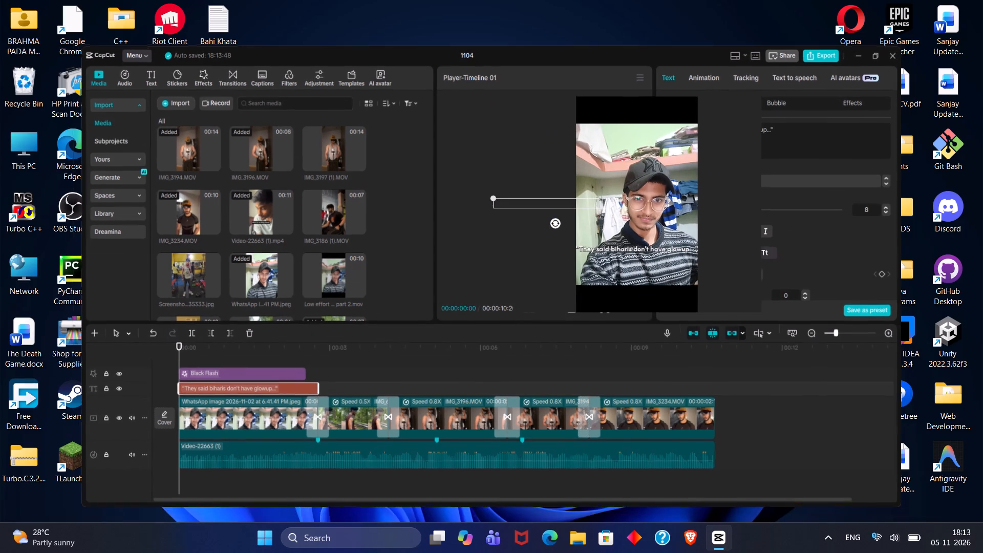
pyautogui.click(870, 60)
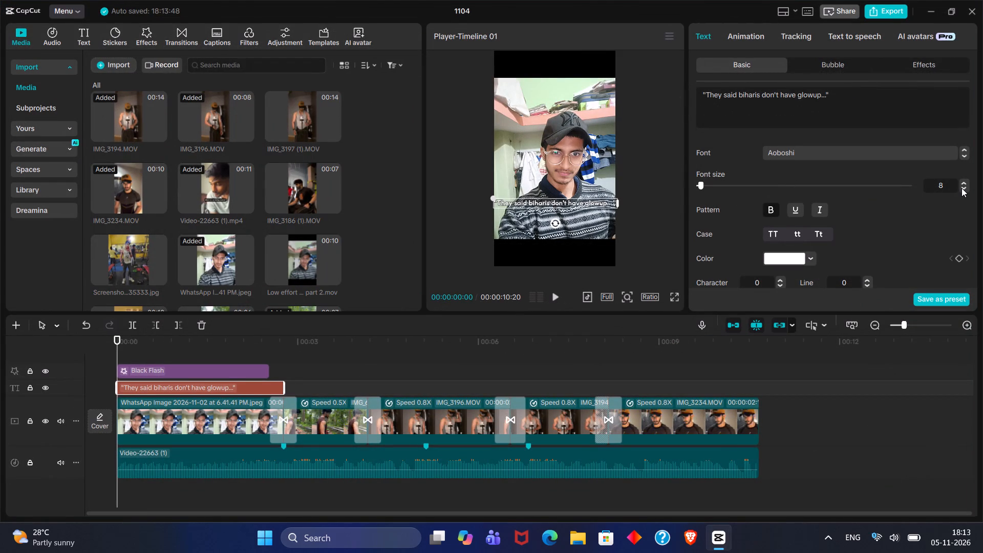
# Capitalize the word "Biharis" in the caption text and check it in the full-screen preview.
pyautogui.click(742, 93)
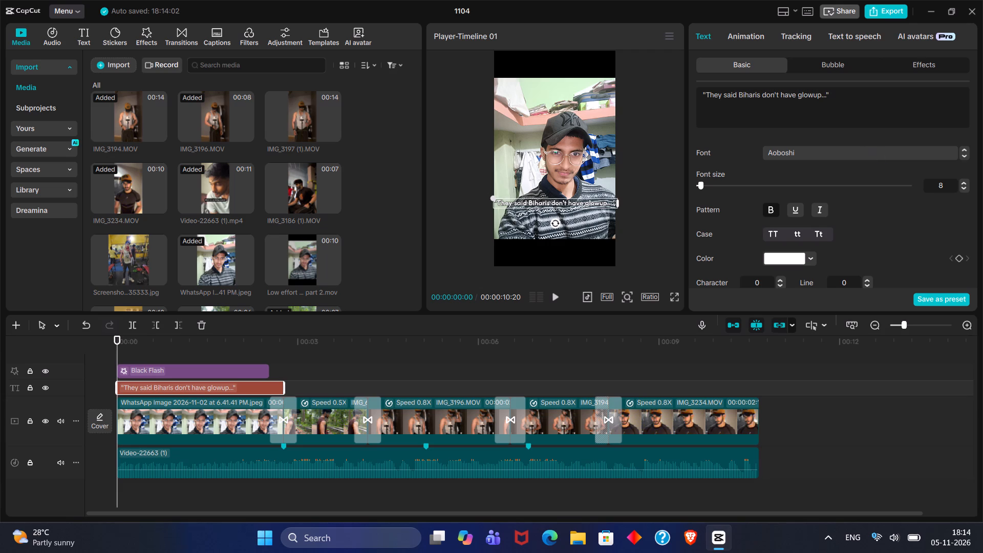
pyautogui.click(878, 100)
pyautogui.click(675, 294)
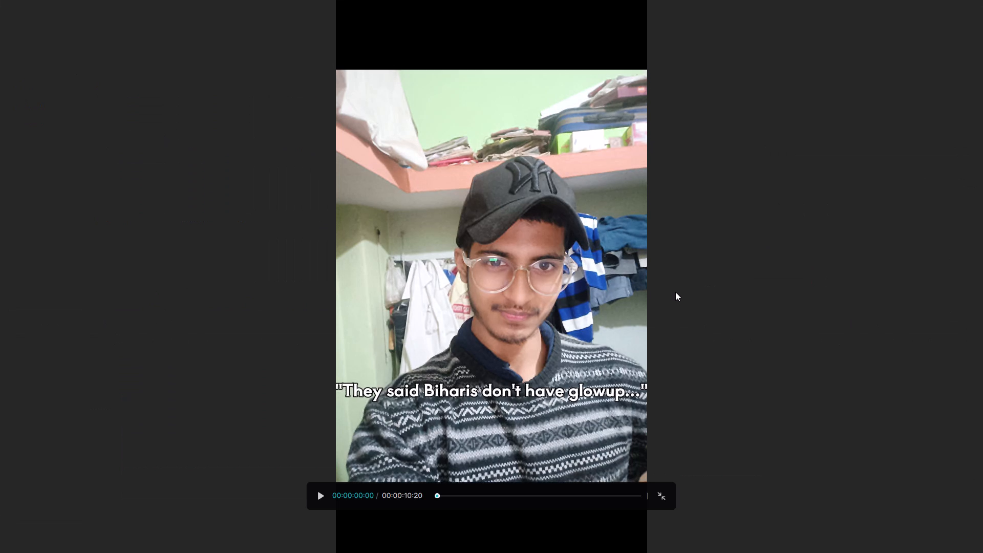
pyautogui.press('Escape')
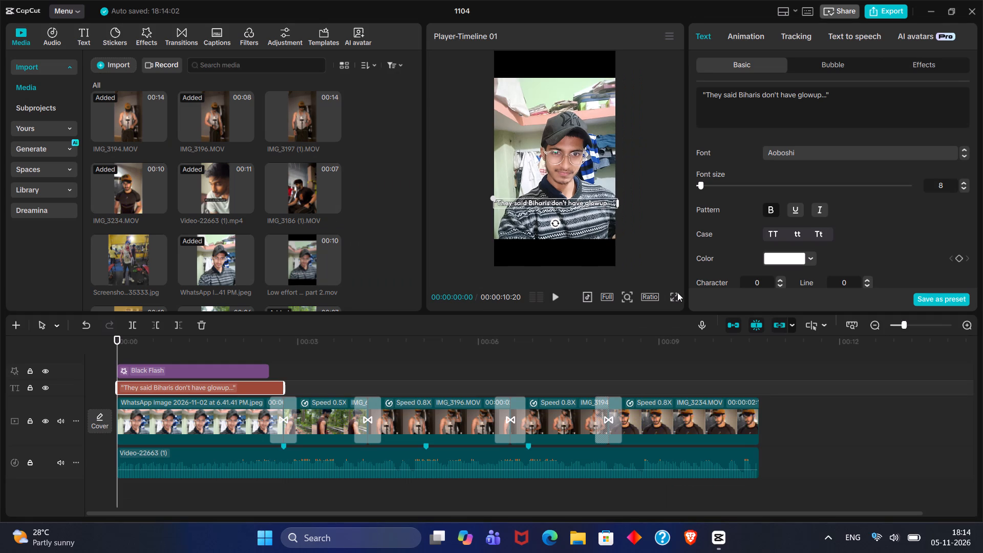
# Set the caption's font size to 7, preview it full screen, and return to the maximized editor.
pyautogui.click(962, 191)
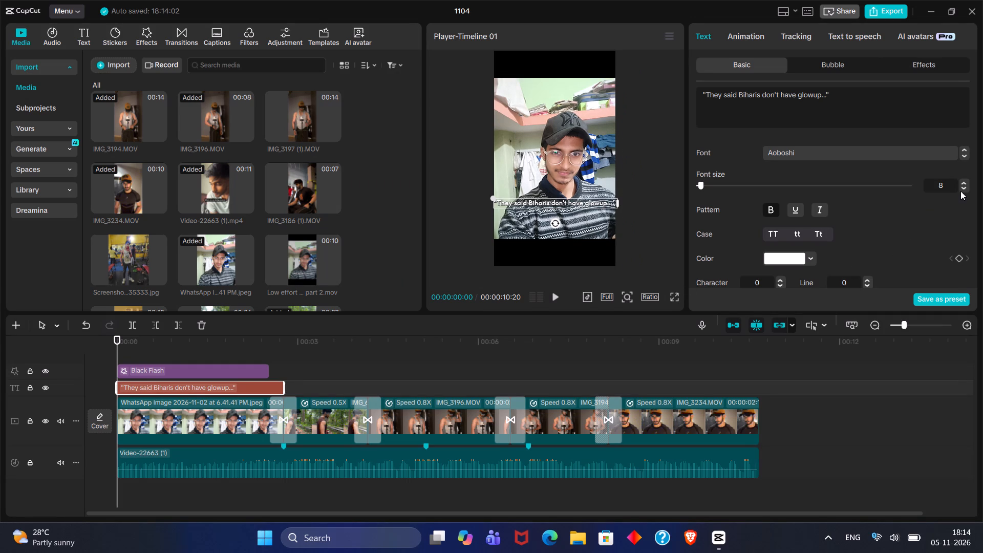
pyautogui.click(964, 189)
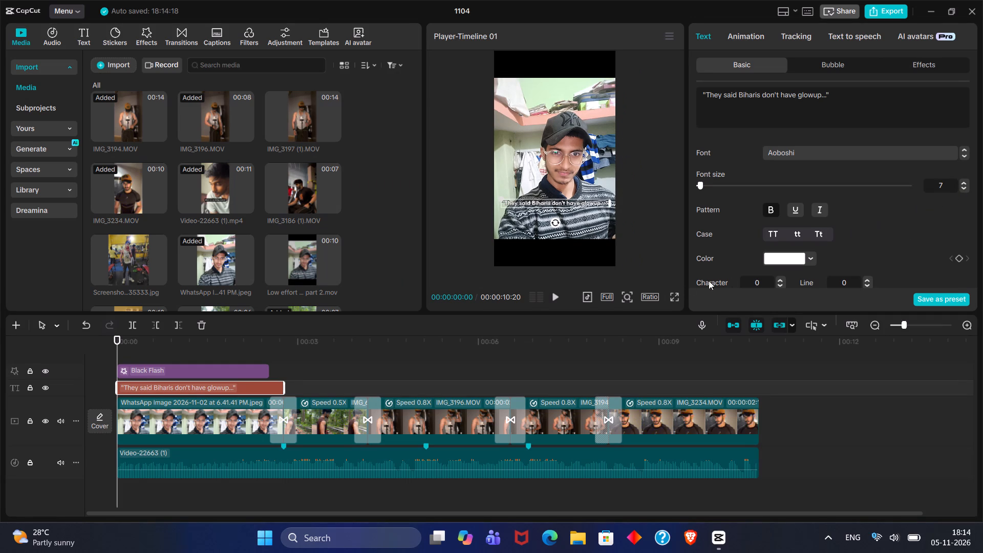
pyautogui.click(675, 294)
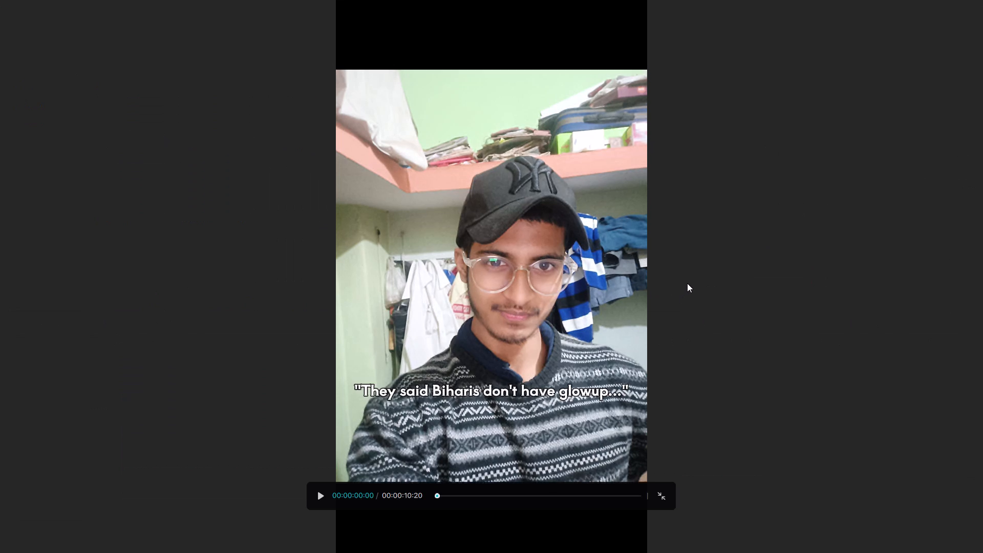
pyautogui.press('Escape')
pyautogui.press('Escape')
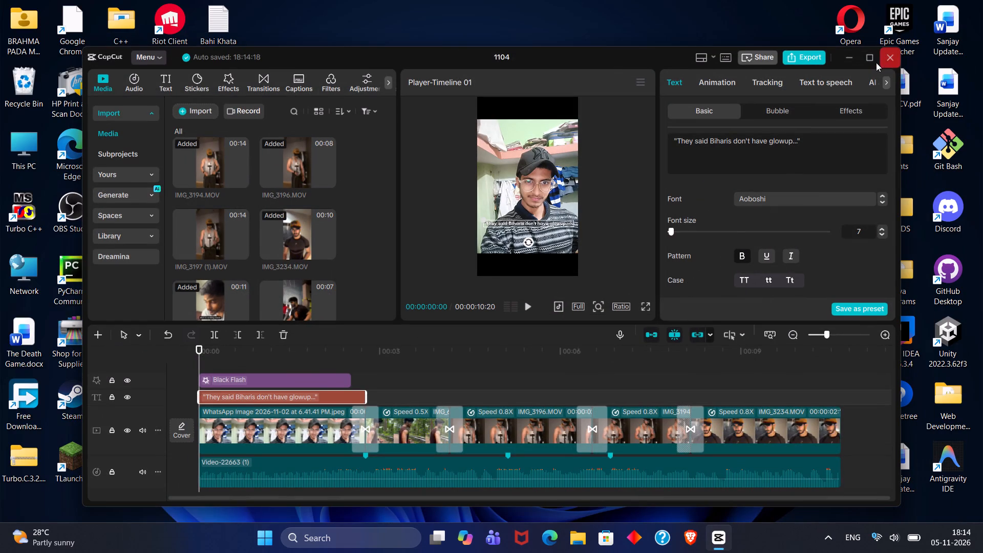
pyautogui.click(871, 63)
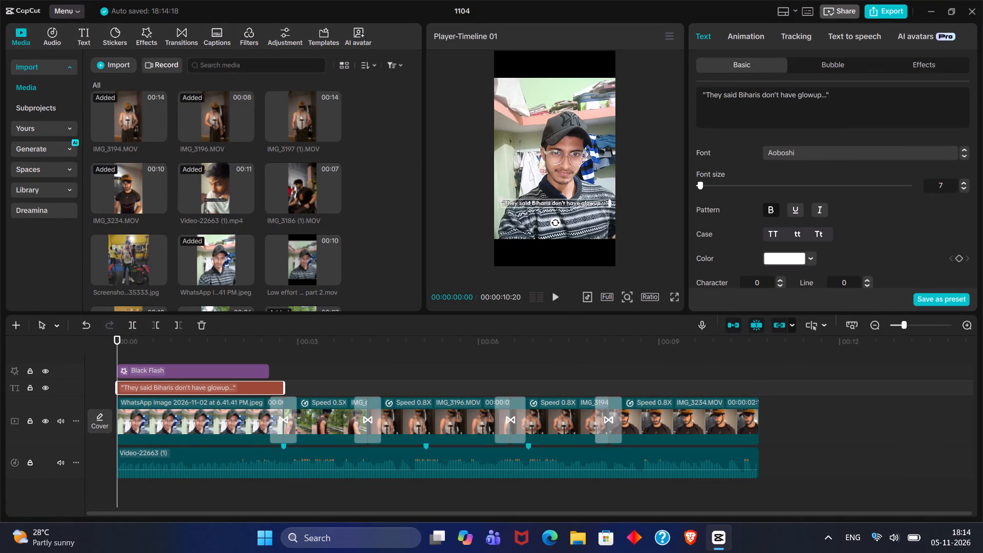
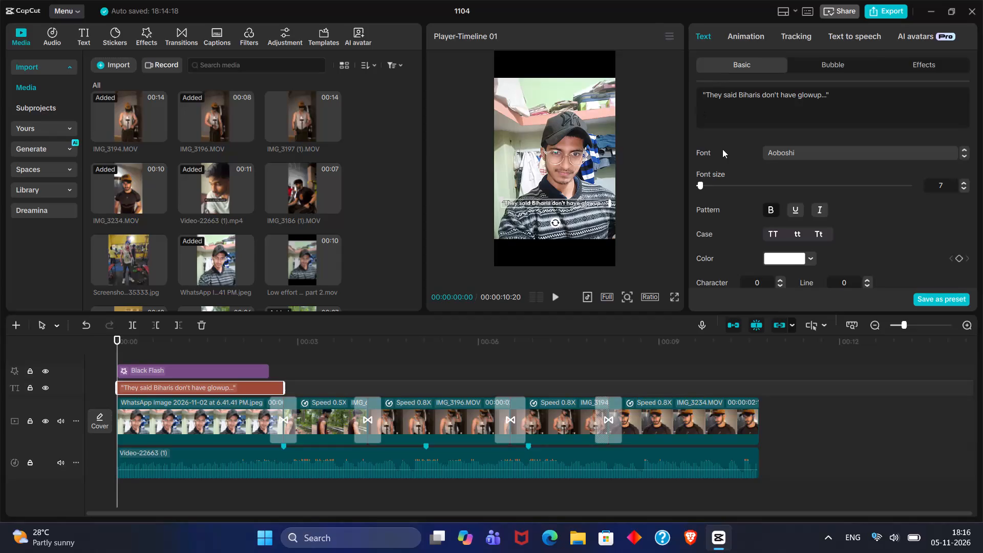
# Select the Black Flash effect, play the timeline to review the edit, and inspect the opening caption in the full-screen preview.
pyautogui.click(165, 370)
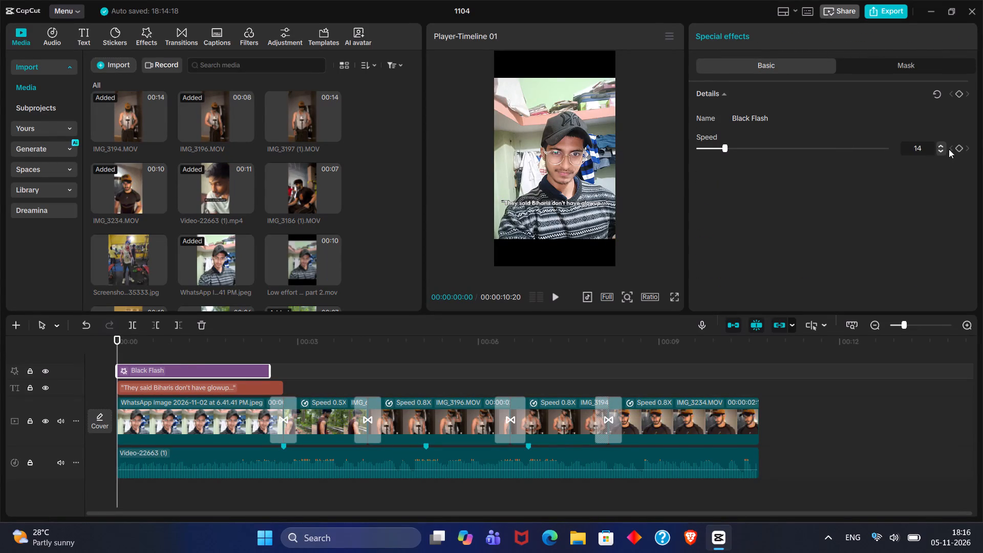
pyautogui.click(557, 294)
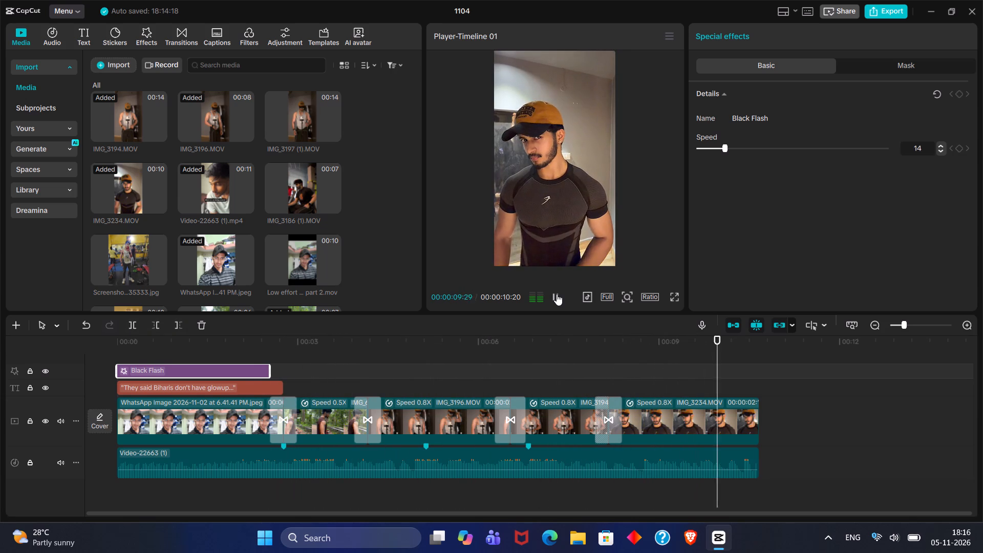
pyautogui.click(557, 294)
pyautogui.rightClick(557, 294)
pyautogui.click(557, 294)
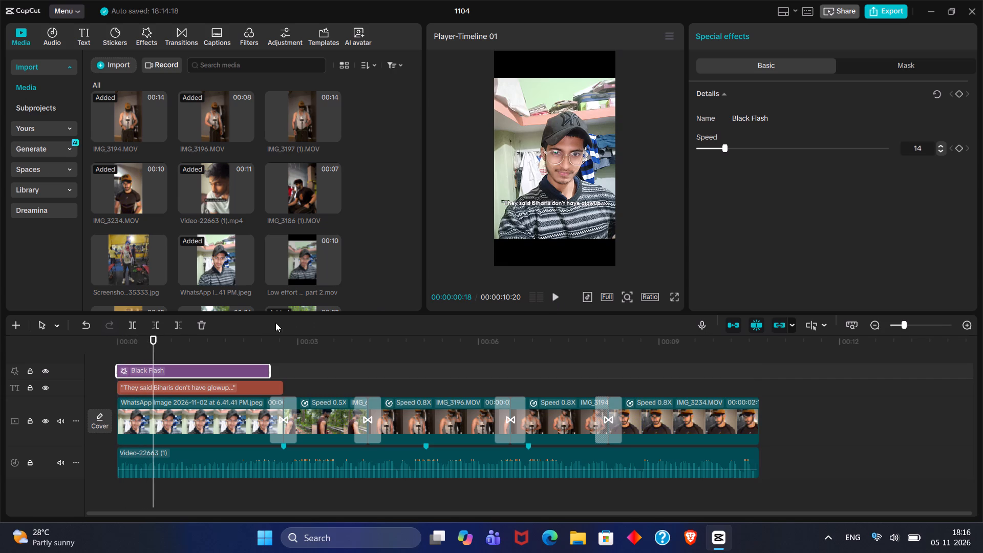
pyautogui.click(674, 295)
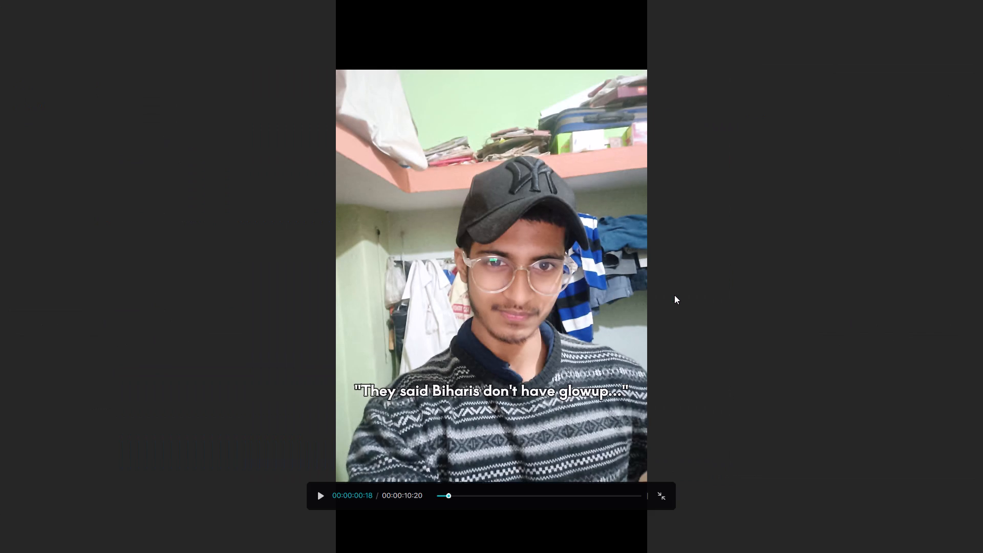
pyautogui.press('Escape')
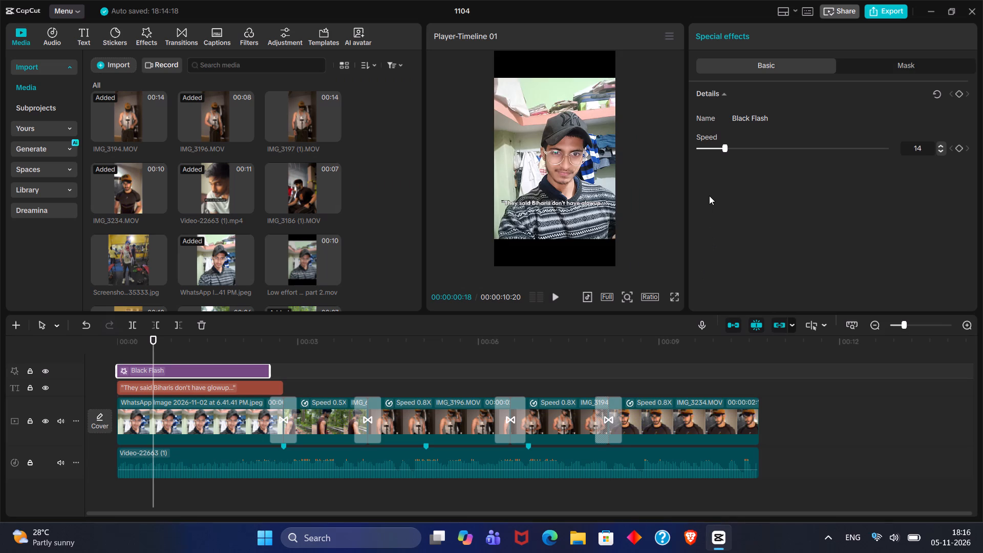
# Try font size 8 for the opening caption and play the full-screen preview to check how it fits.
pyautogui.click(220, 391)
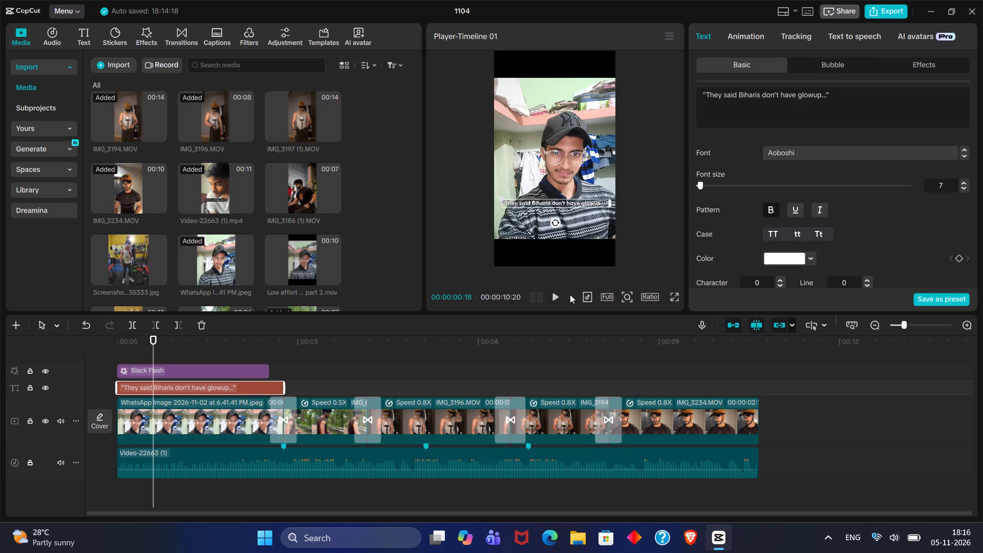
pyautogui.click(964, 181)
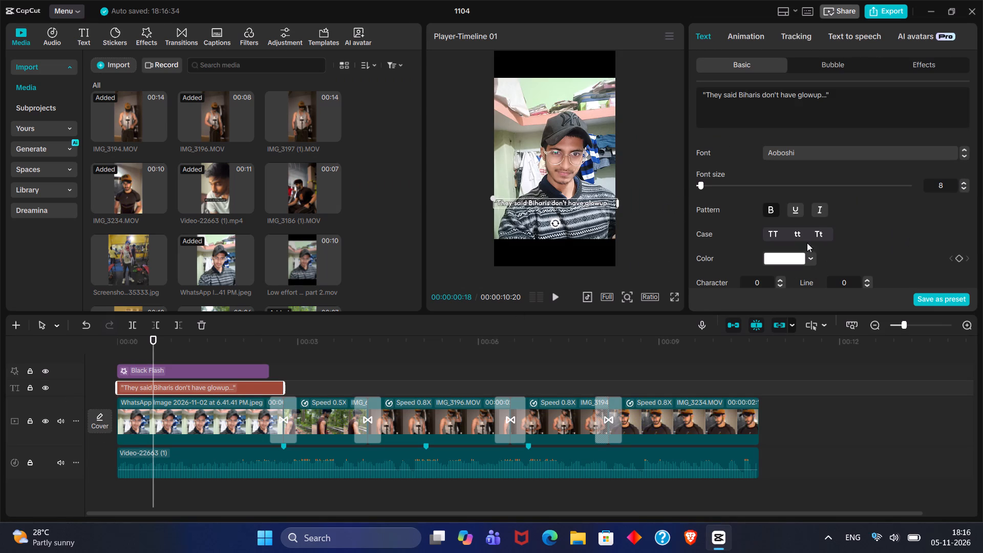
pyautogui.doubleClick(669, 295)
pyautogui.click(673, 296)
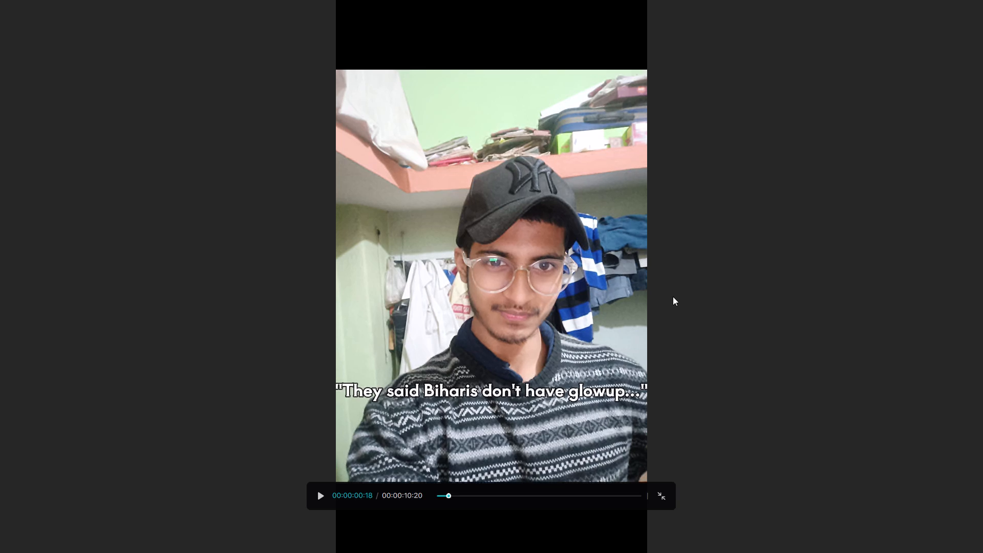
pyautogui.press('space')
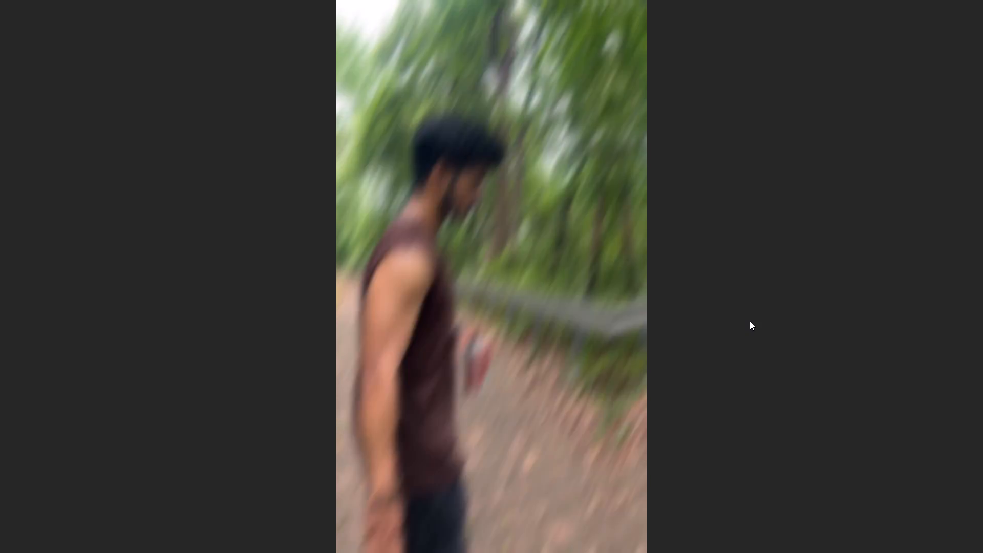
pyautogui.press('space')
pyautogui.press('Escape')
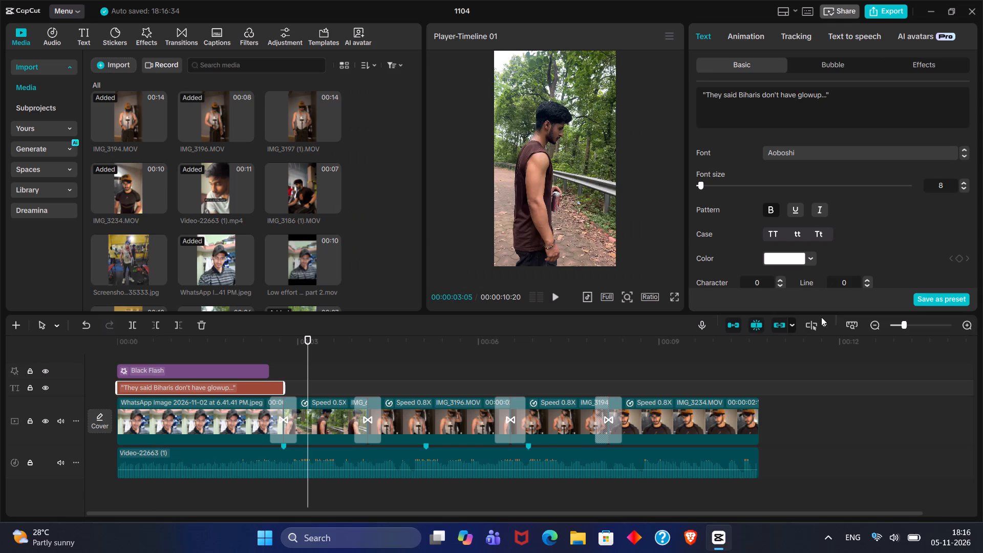
# Set the opening caption's font size back to 7.
pyautogui.click(965, 190)
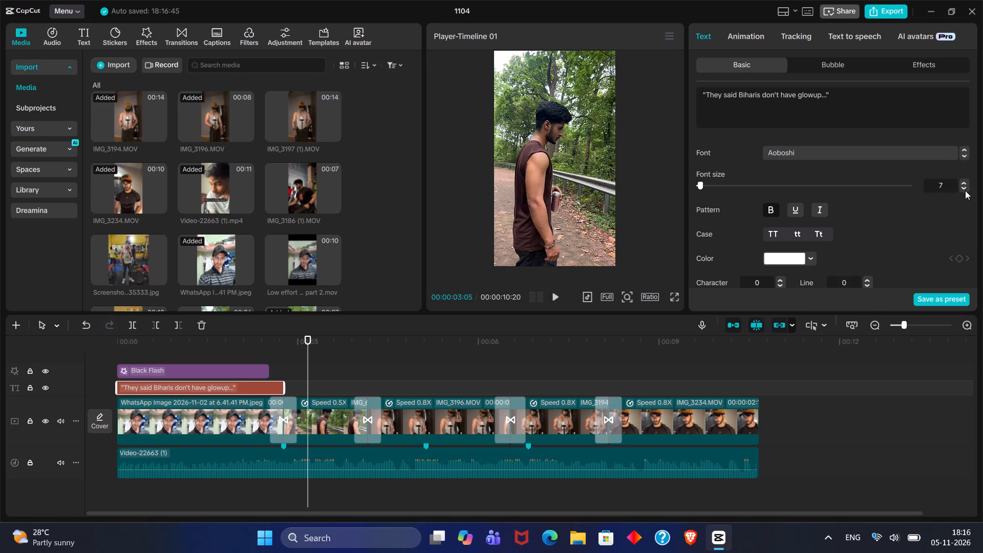
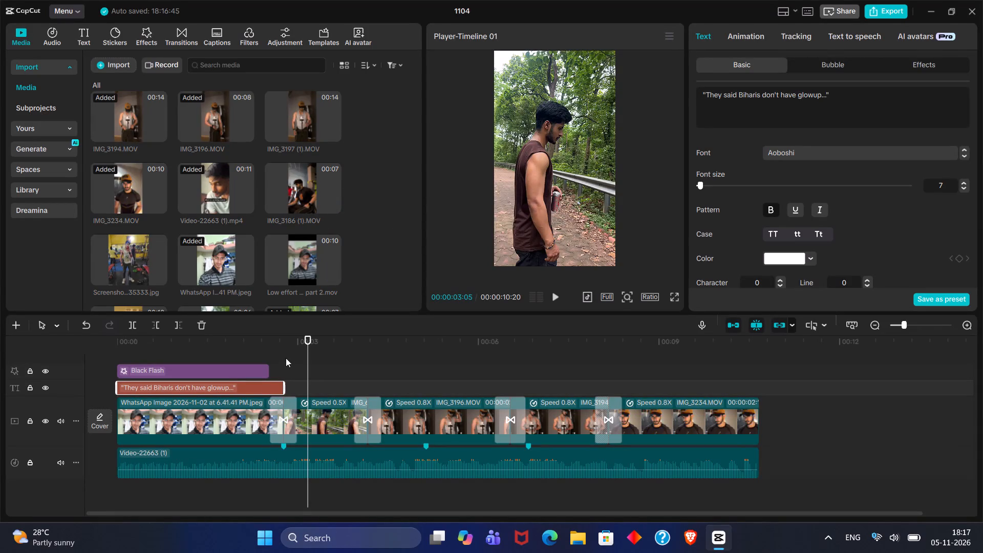
# Return the playhead to the timeline start, browse the video effects, and search them for "flash".
pyautogui.moveTo(258, 347); pyautogui.dragTo(29, 358)
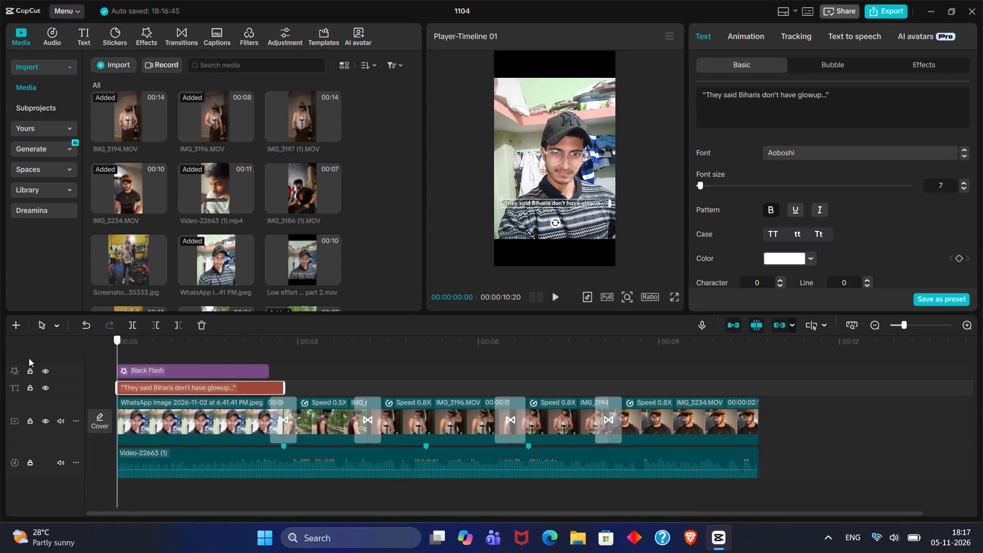
pyautogui.moveTo(29, 358); pyautogui.dragTo(28, 358)
pyautogui.click(234, 366)
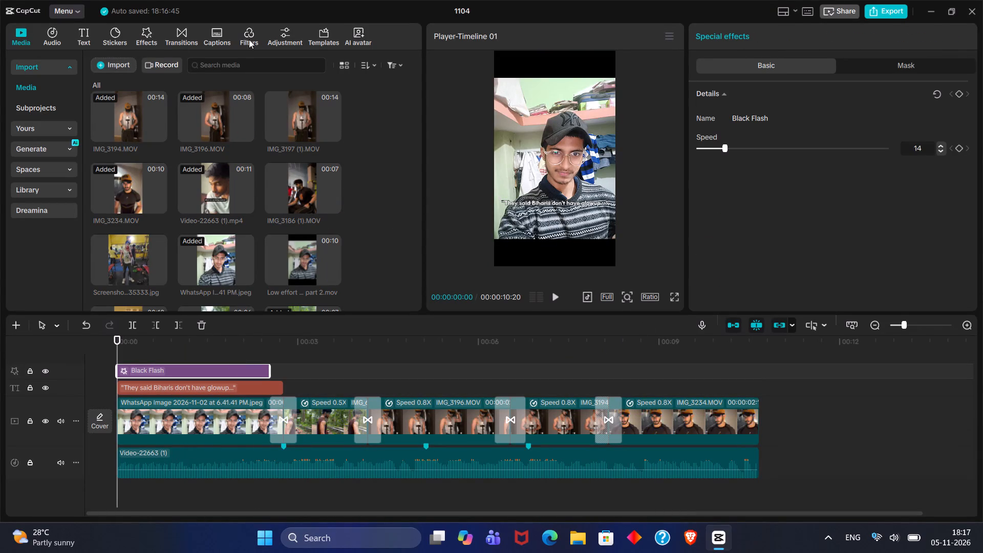
pyautogui.click(150, 32)
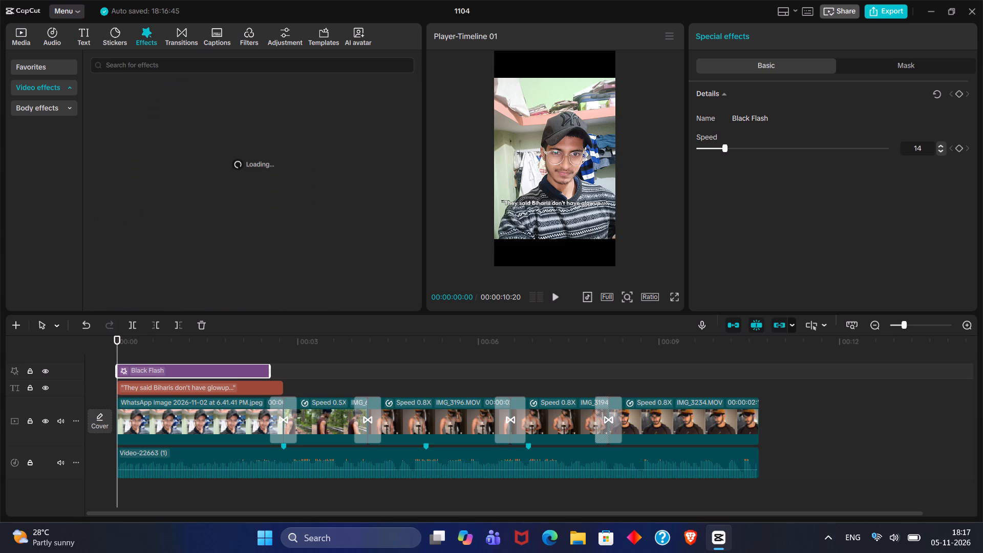
pyautogui.click(200, 68)
pyautogui.click(180, 95)
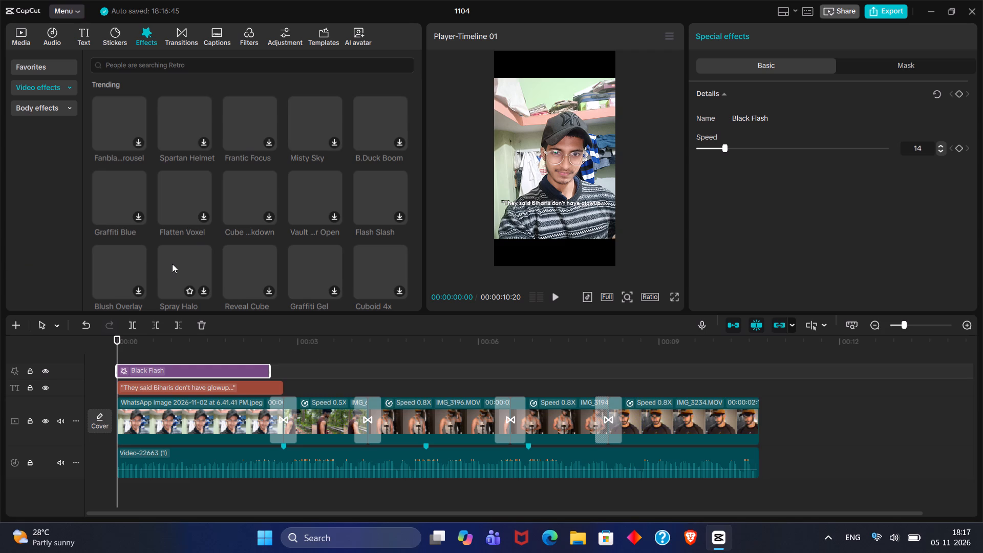
pyautogui.scroll(1, 172, 264)
pyautogui.scroll(-3, 180, 271)
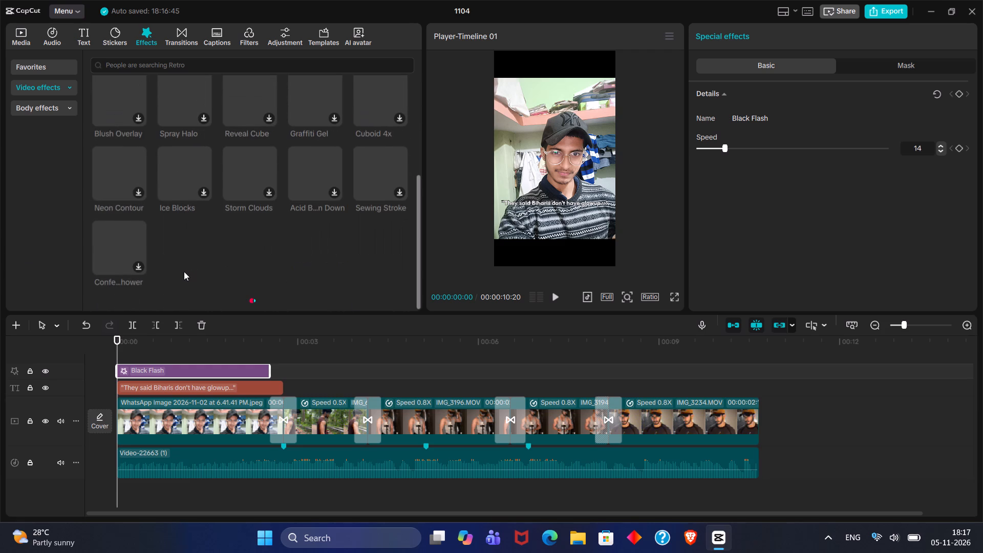
pyautogui.scroll(5, 185, 272)
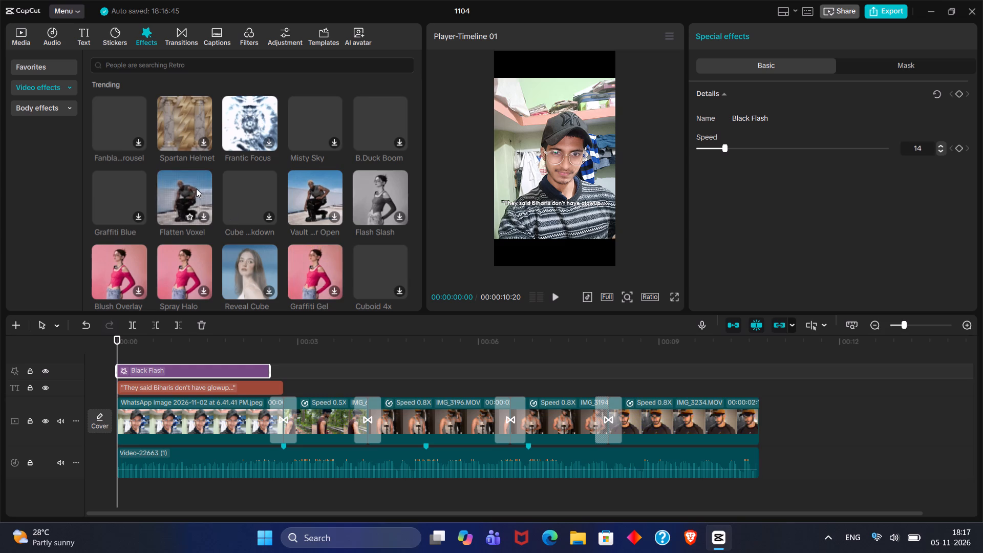
pyautogui.click(158, 60)
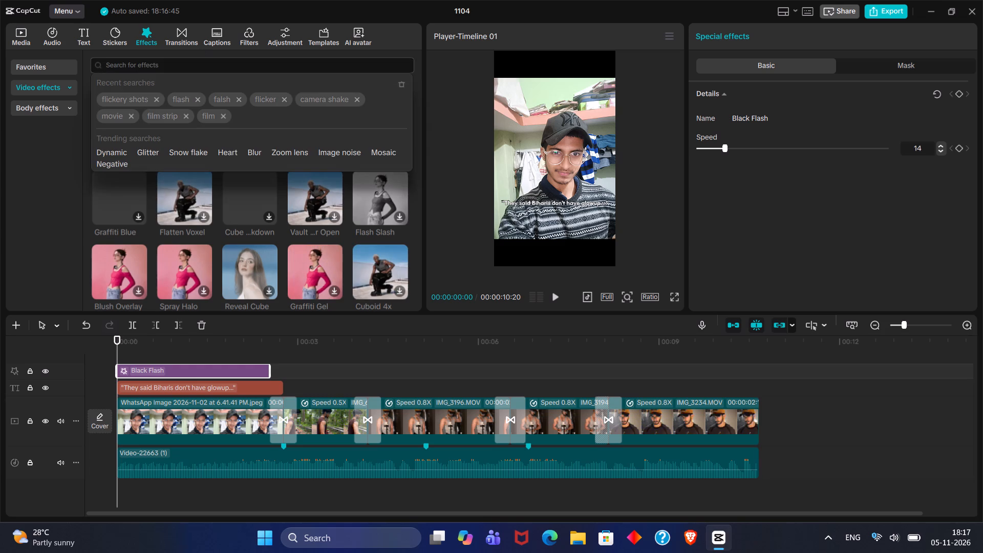
pyautogui.click(179, 100)
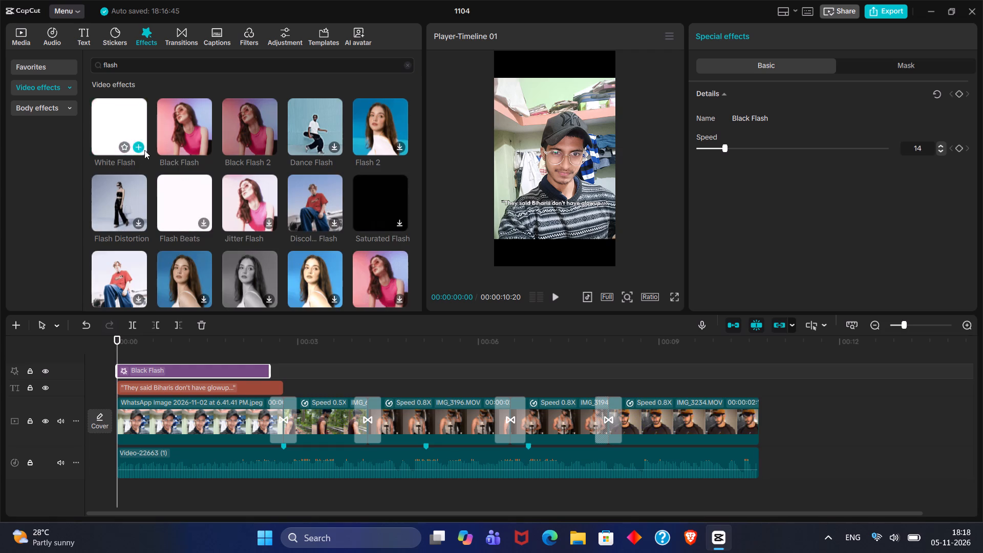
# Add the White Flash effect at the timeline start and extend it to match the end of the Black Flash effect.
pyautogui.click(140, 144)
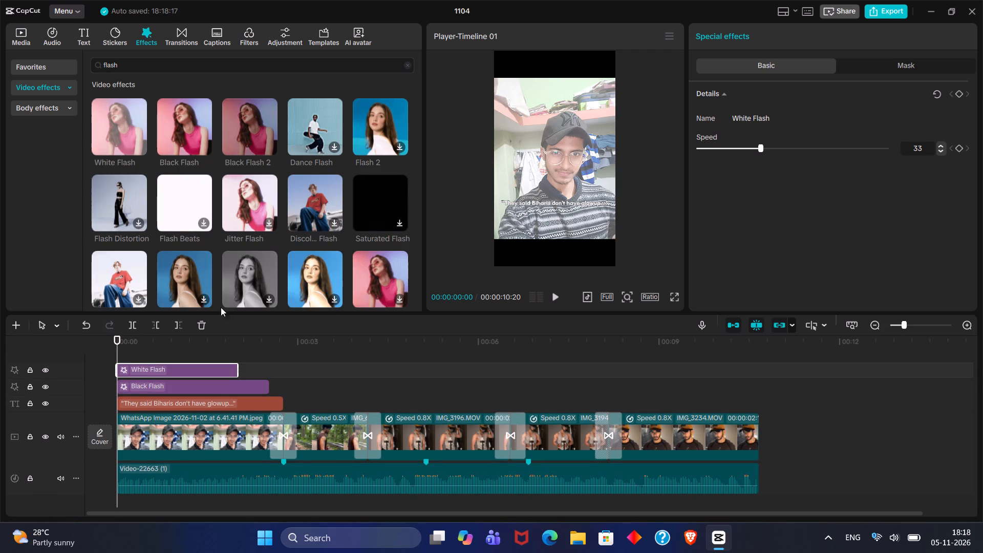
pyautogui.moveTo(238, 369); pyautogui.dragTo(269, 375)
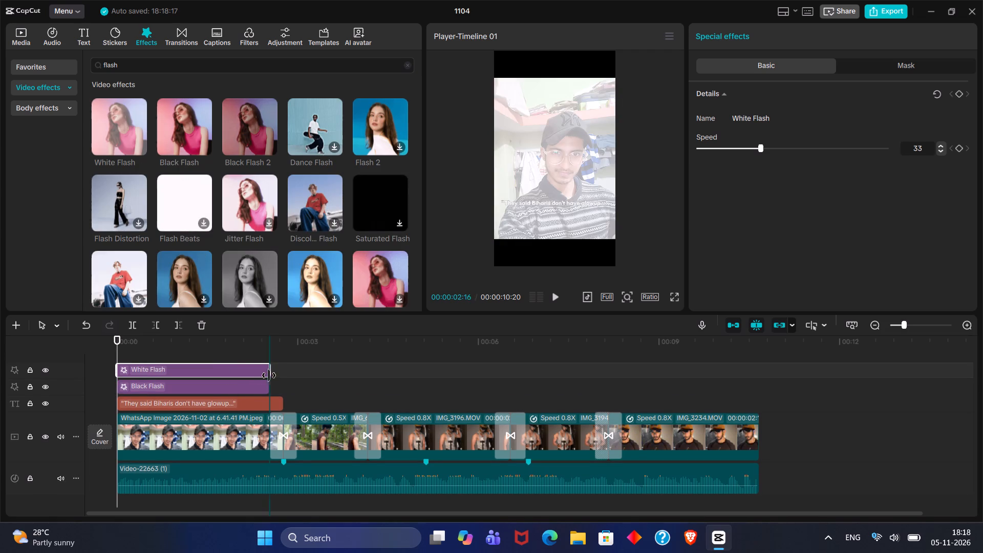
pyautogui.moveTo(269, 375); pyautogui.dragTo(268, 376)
# Delete the Black Flash effect from the timeline.
pyautogui.click(255, 388)
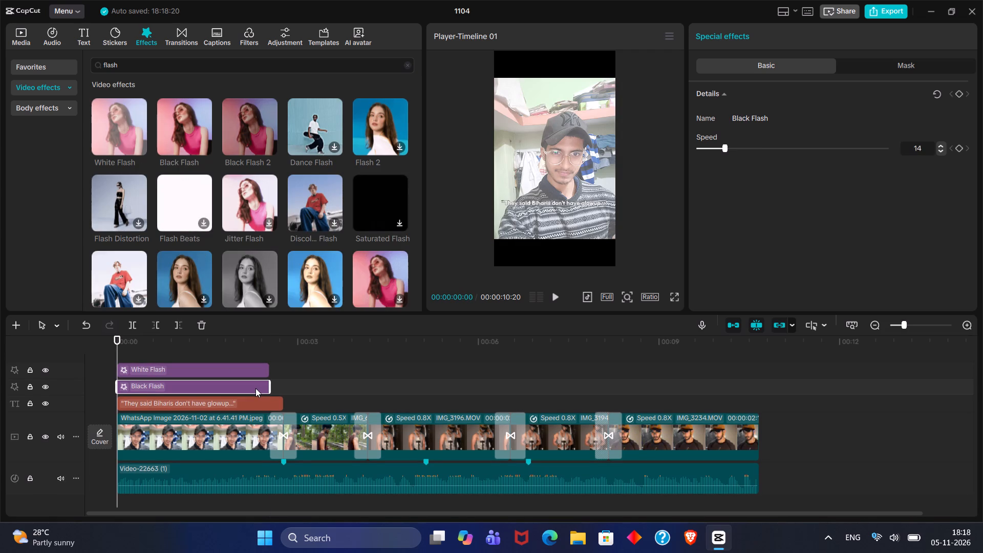
pyautogui.press('Delete')
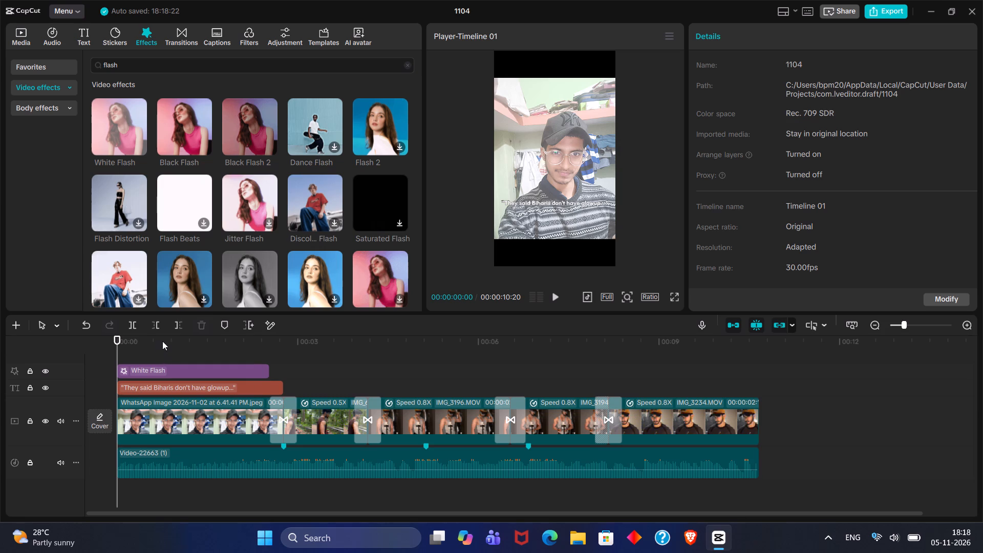
# Play the opening from the start to review the White Flash effect.
pyautogui.moveTo(162, 341); pyautogui.dragTo(15, 340)
pyautogui.doubleClick(552, 296)
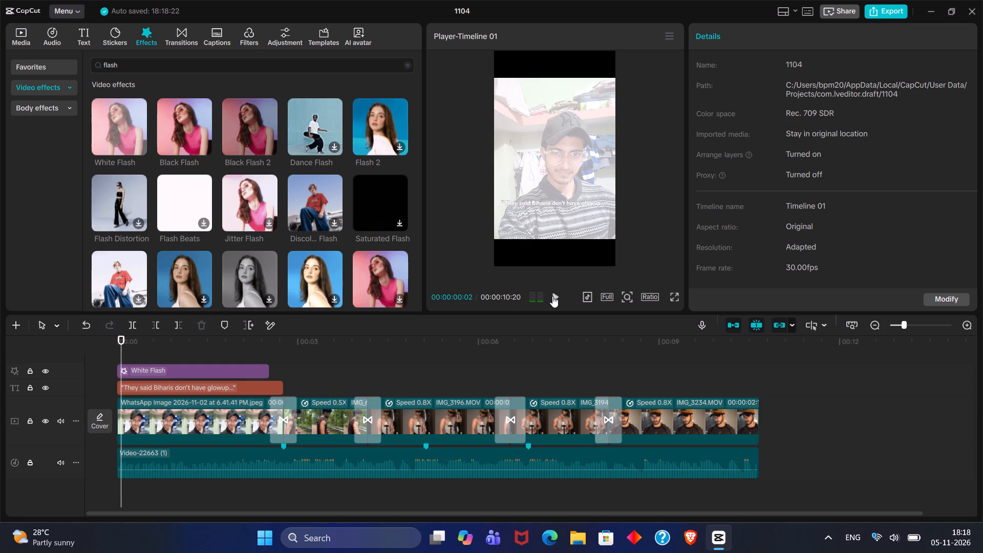
pyautogui.click(554, 296)
pyautogui.click(554, 296)
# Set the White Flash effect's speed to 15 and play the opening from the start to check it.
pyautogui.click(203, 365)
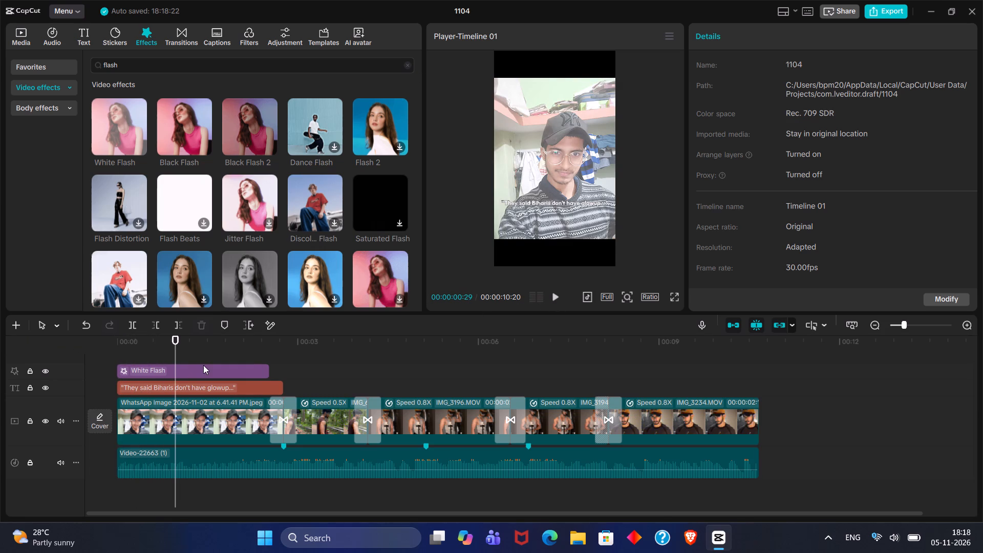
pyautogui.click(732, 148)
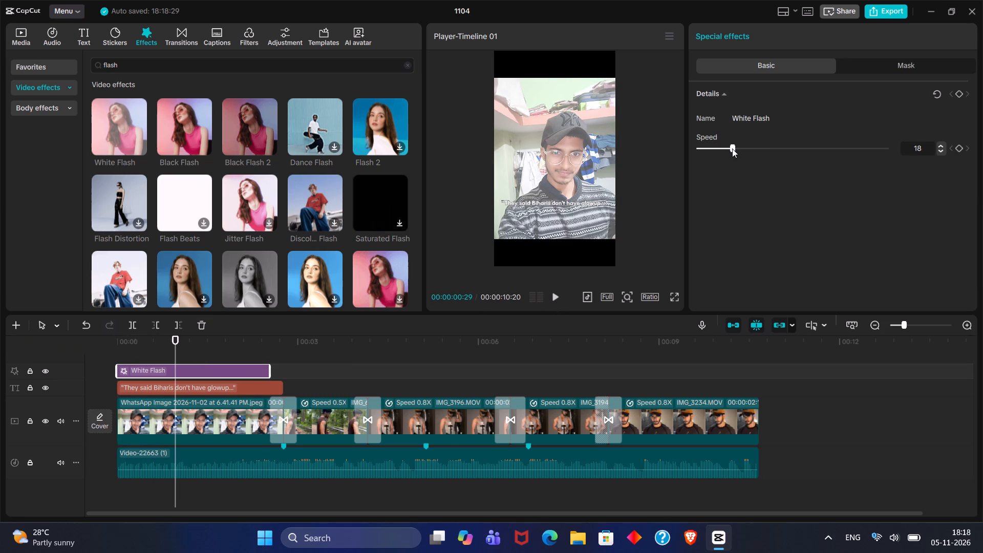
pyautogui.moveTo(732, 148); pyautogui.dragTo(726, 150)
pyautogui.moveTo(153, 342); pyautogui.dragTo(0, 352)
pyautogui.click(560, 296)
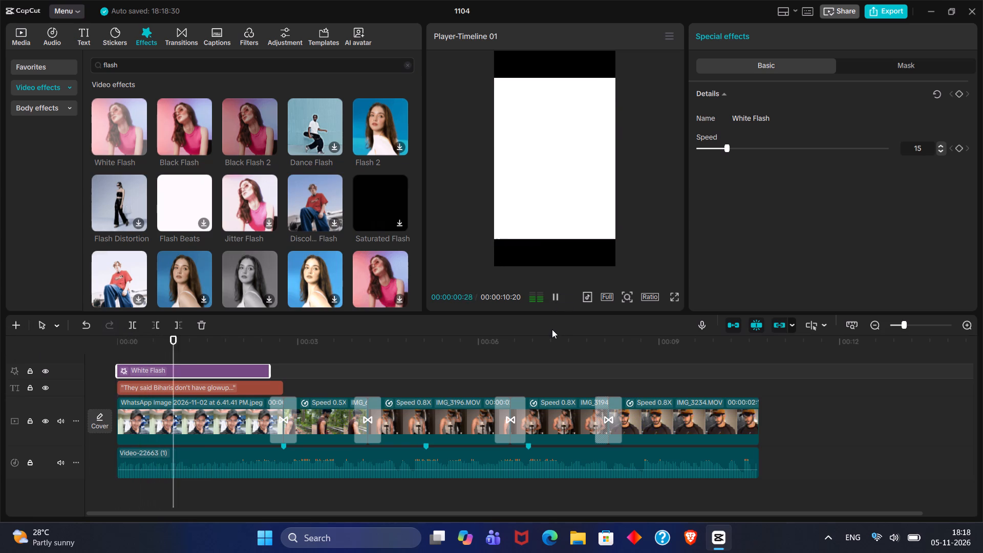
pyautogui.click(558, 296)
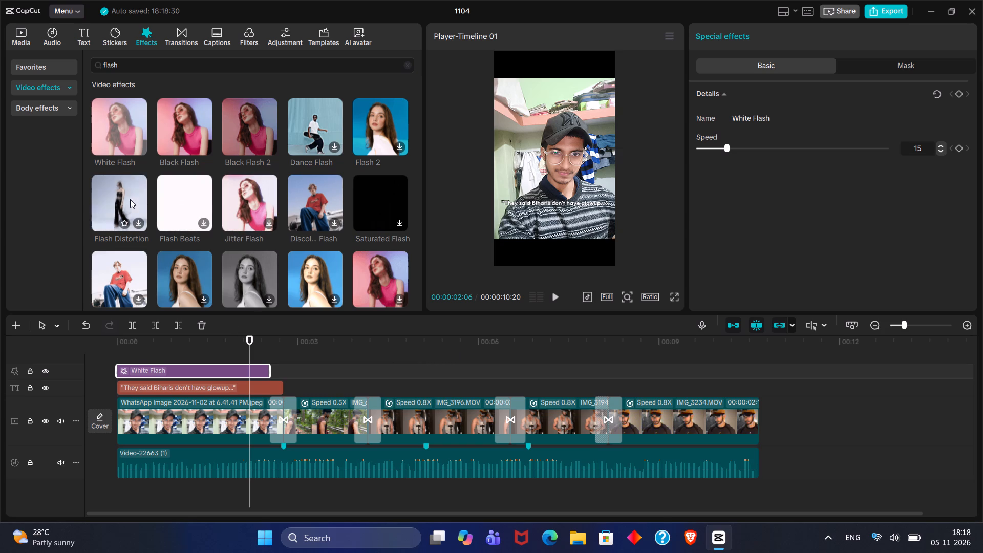
# Browse the flash effects and download Jitter Flash.
pyautogui.scroll(-2, 122, 203)
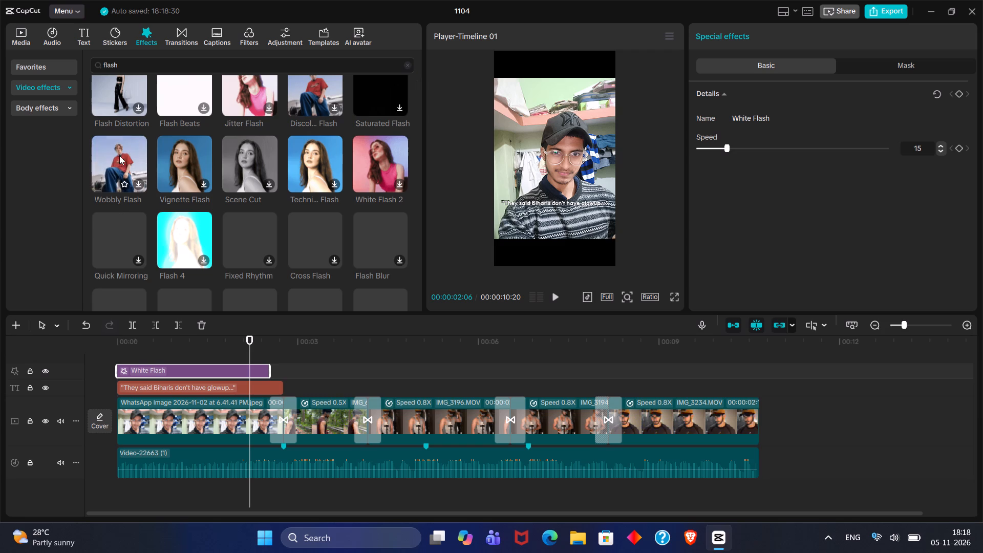
pyautogui.scroll(1, 252, 144)
pyautogui.doubleClick(271, 165)
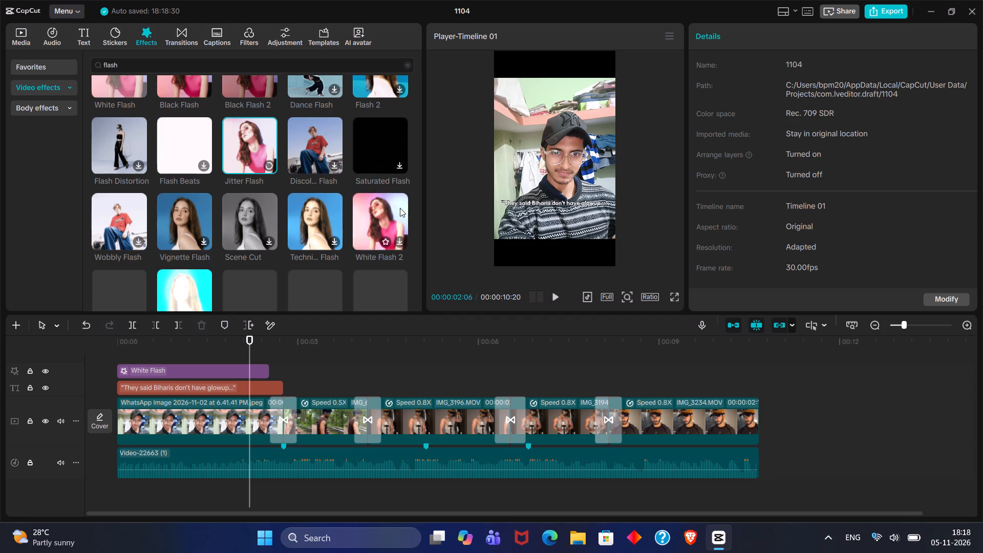
pyautogui.scroll(-2, 242, 281)
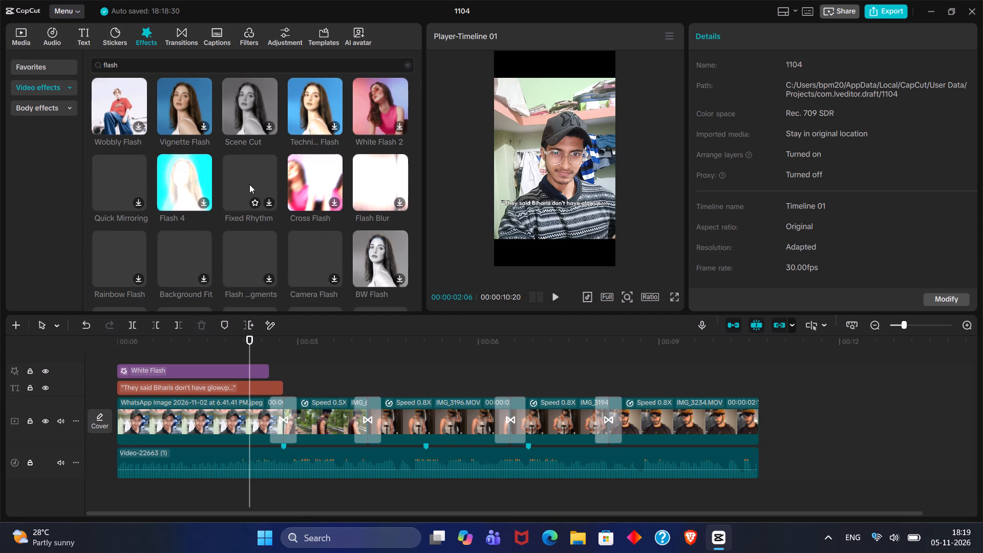
pyautogui.scroll(4, 324, 189)
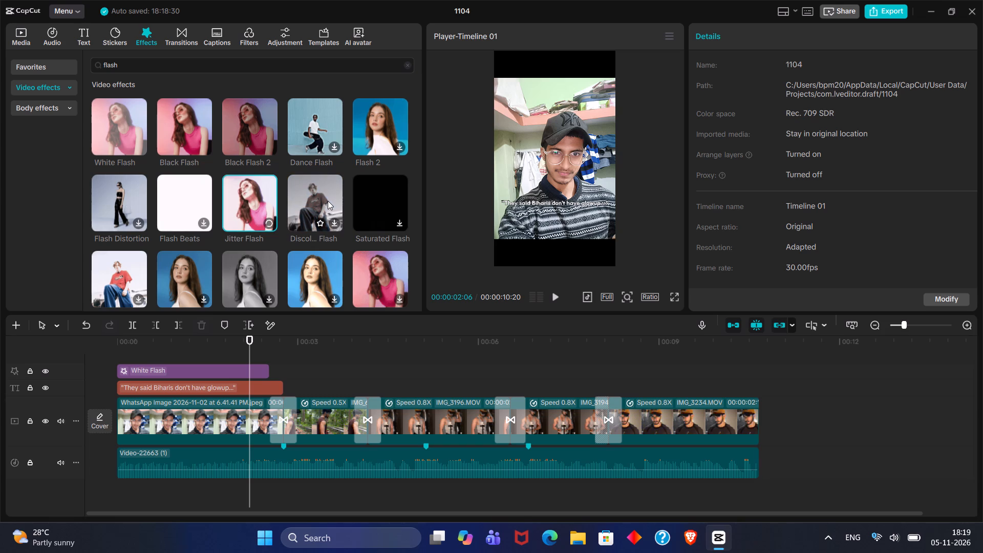
# Change "don't" to "can't" in the opening caption so it reads "They said Biharis can't have glowup...".
pyautogui.click(268, 385)
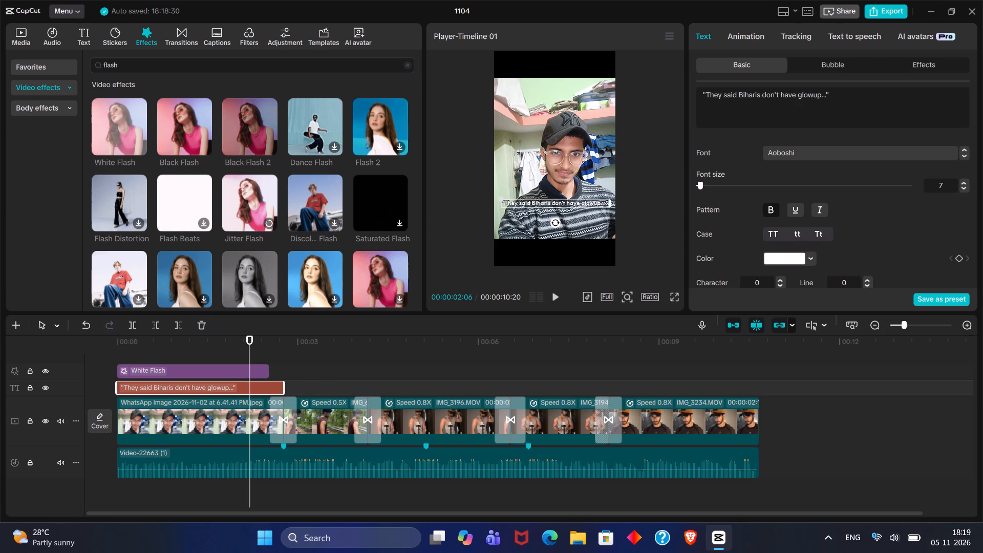
pyautogui.click(776, 95)
pyautogui.press('Left')
pyautogui.press('Left')
pyautogui.press('BackSpace')
pyautogui.press('BackSpace')
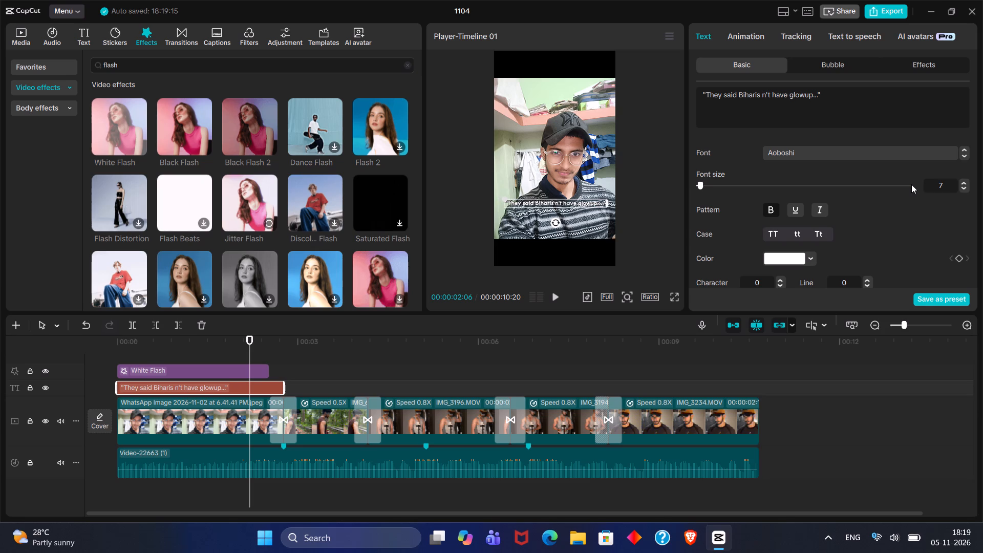
pyautogui.write('ca')
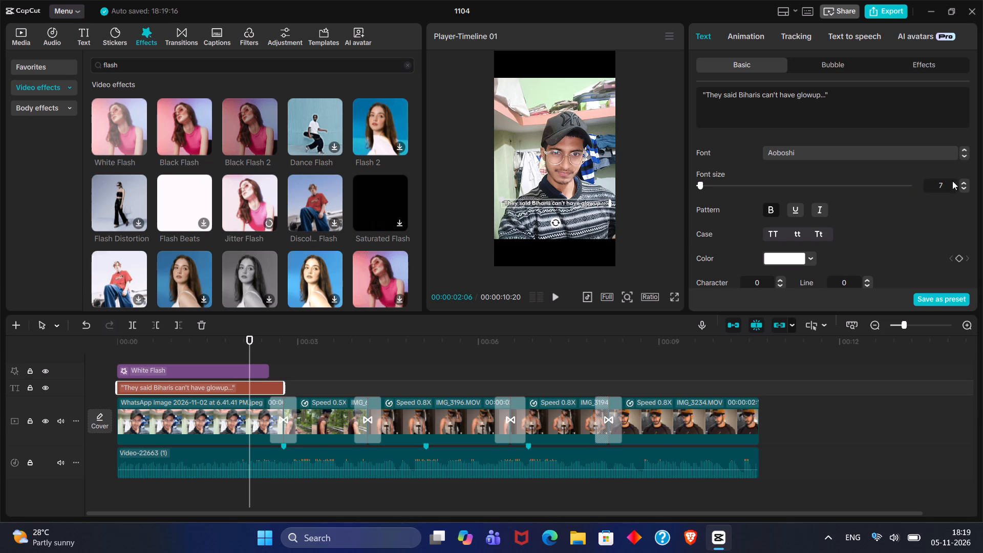
pyautogui.click(932, 113)
# Preview the Jitter Flash effect and add it on a track above the caption, aligned with the timeline start.
pyautogui.moveTo(249, 339); pyautogui.dragTo(131, 349)
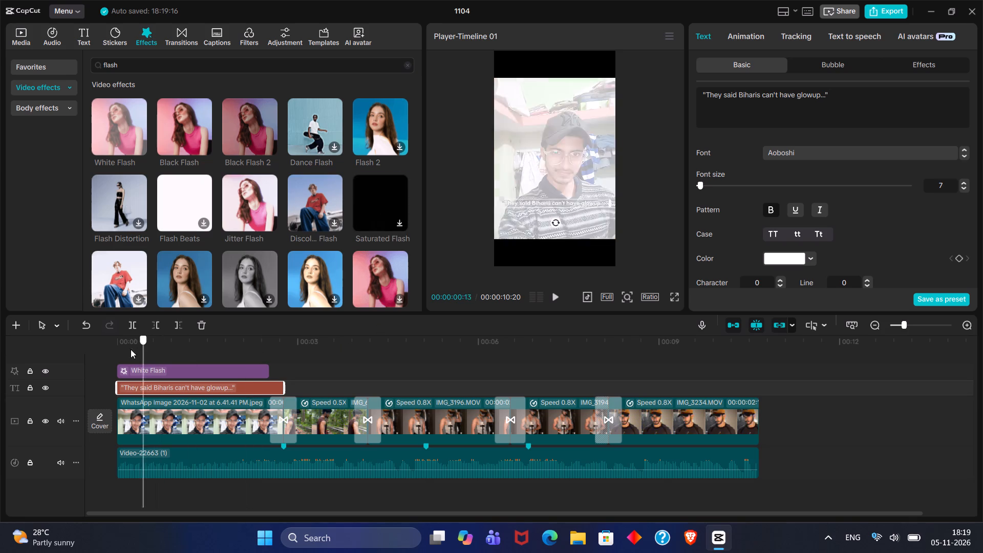
pyautogui.moveTo(131, 349); pyautogui.dragTo(103, 353)
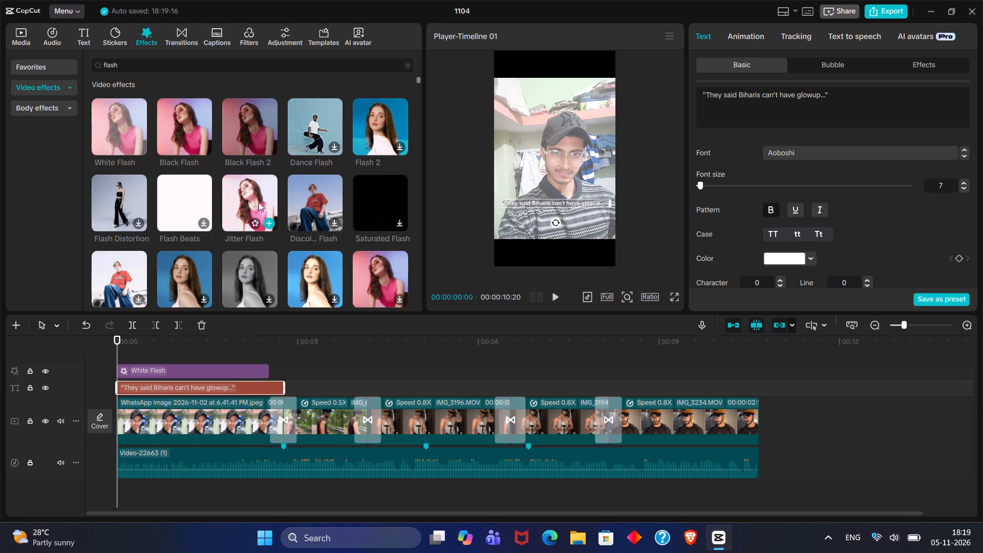
pyautogui.click(247, 197)
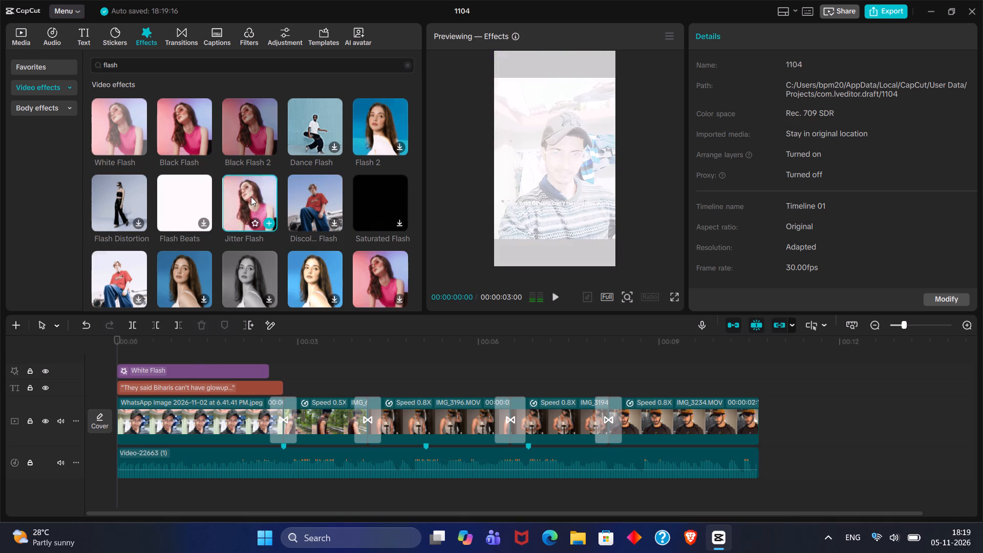
pyautogui.moveTo(251, 197); pyautogui.dragTo(132, 347)
pyautogui.click(131, 347)
pyautogui.moveTo(124, 349); pyautogui.dragTo(115, 353)
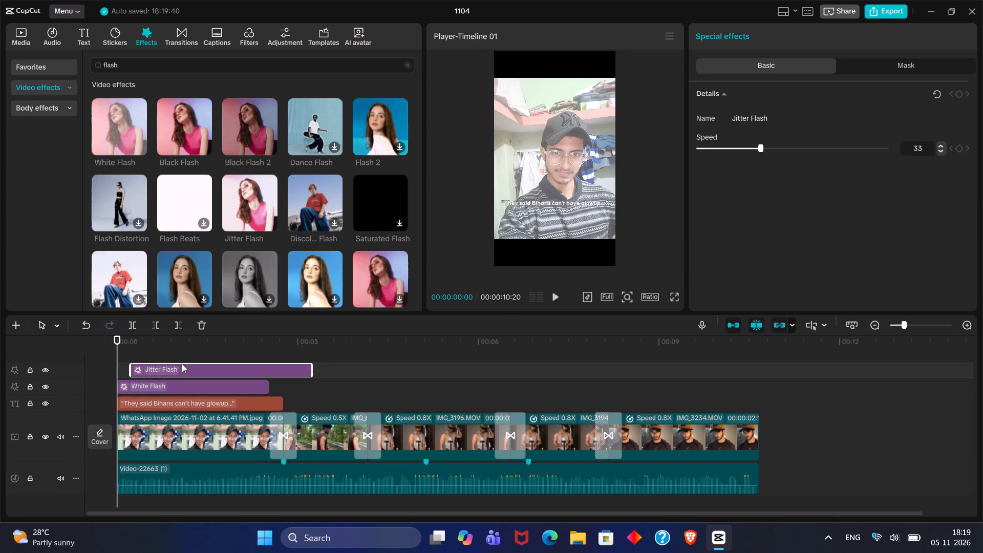
pyautogui.moveTo(180, 365); pyautogui.dragTo(129, 366)
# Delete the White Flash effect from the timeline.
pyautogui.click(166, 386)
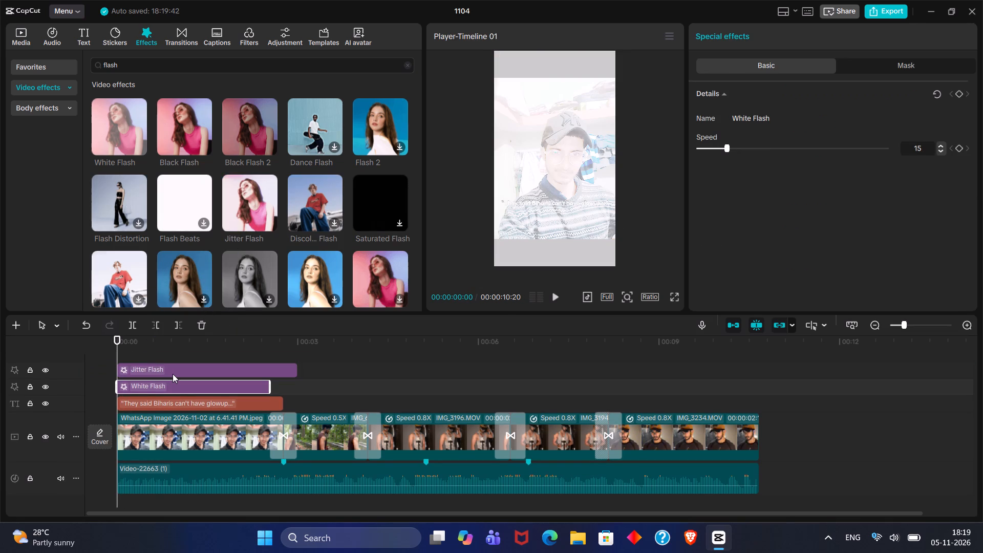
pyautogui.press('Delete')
# Play the opening from the start to review the Jitter Flash effect.
pyautogui.doubleClick(553, 292)
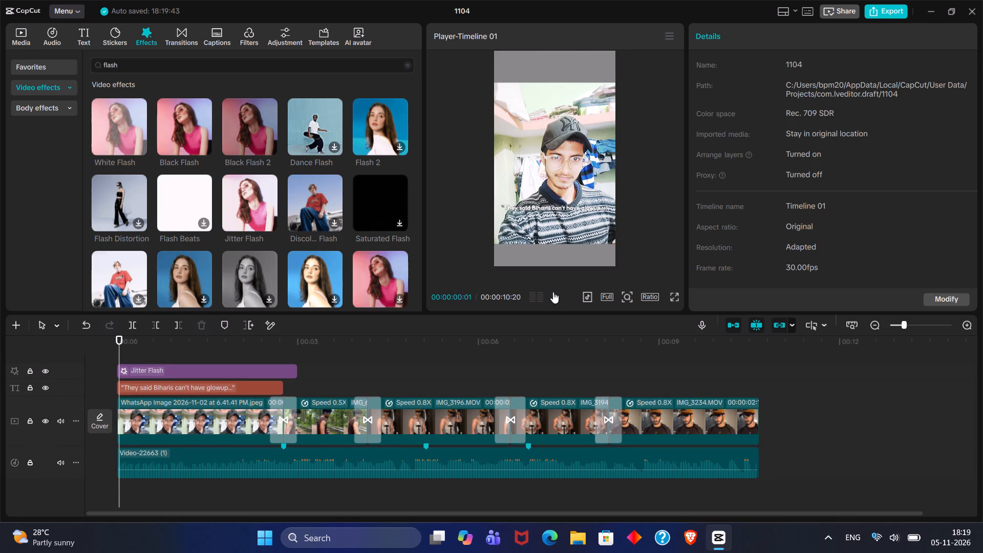
pyautogui.click(553, 292)
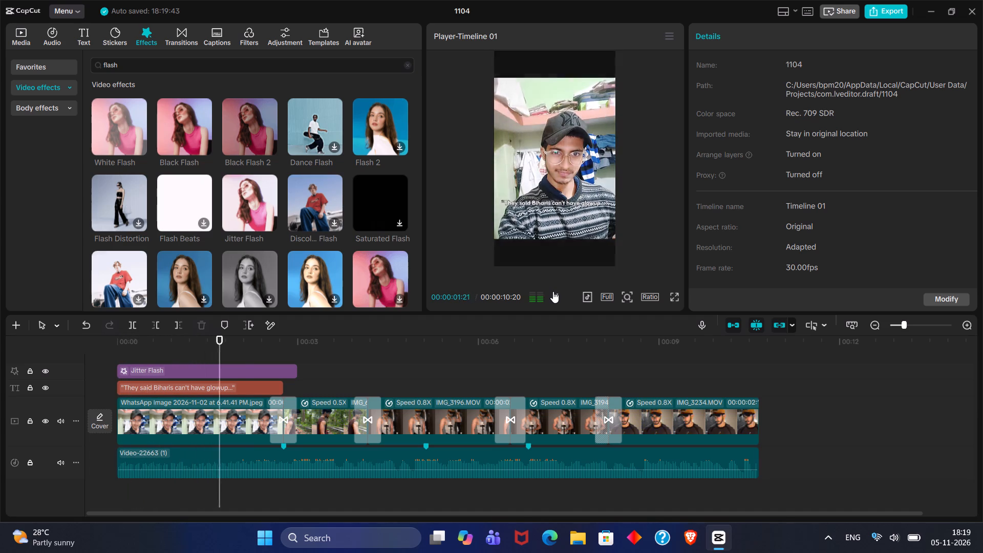
pyautogui.click(553, 291)
# Undo the Jitter Flash, White Flash and caption edits, back to the original Black Flash effect over the opening.
pyautogui.click(282, 367)
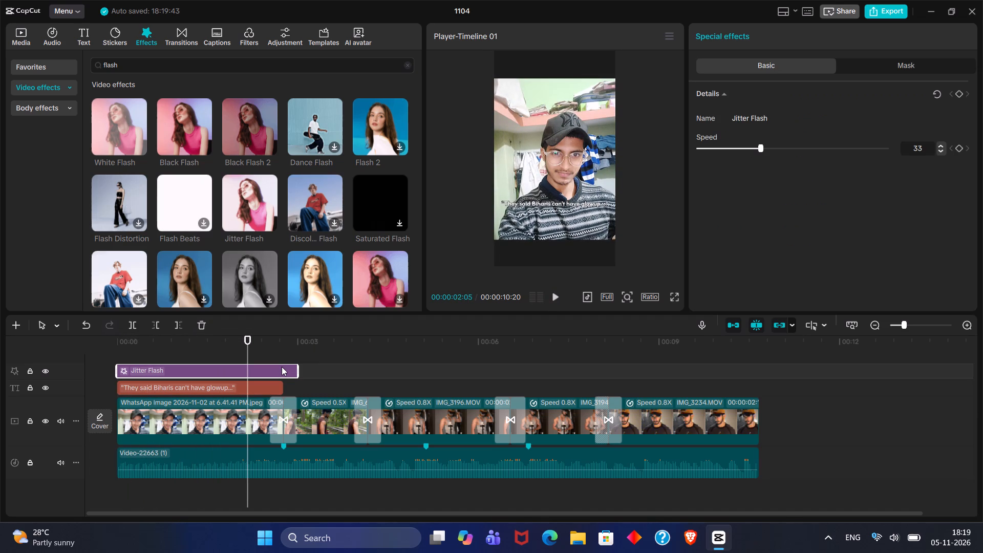
pyautogui.hotkey('ctrl', 'z')
pyautogui.hotkey('ctrl', 'z')
pyautogui.hotkey('ctrl', 'z')
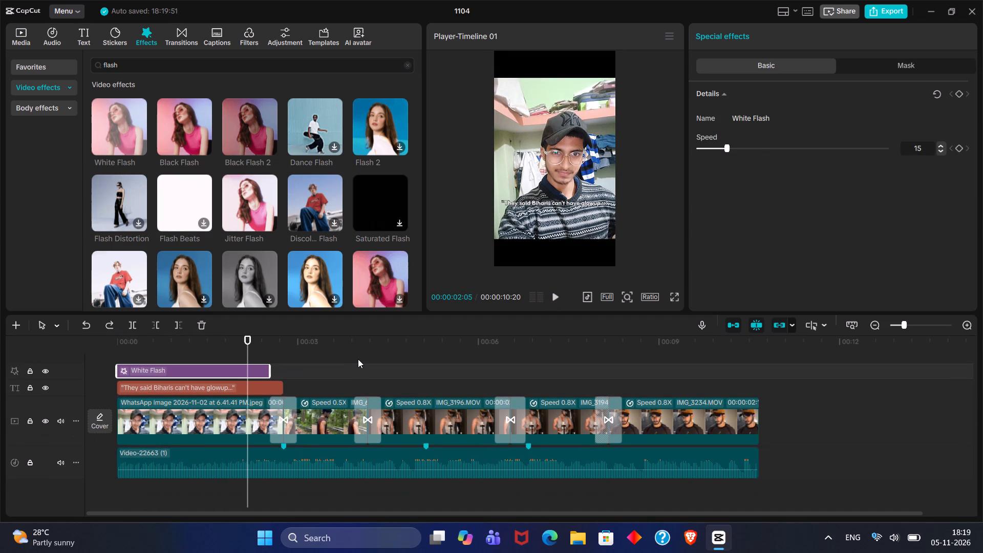
pyautogui.hotkey('ctrl', 'z')
pyautogui.hotkey('ctrl', 'z')
pyautogui.hotkey('ctrl', 'z')
pyautogui.hotkey('ctrl', 'z')
pyautogui.hotkey('ctrl', 'z')
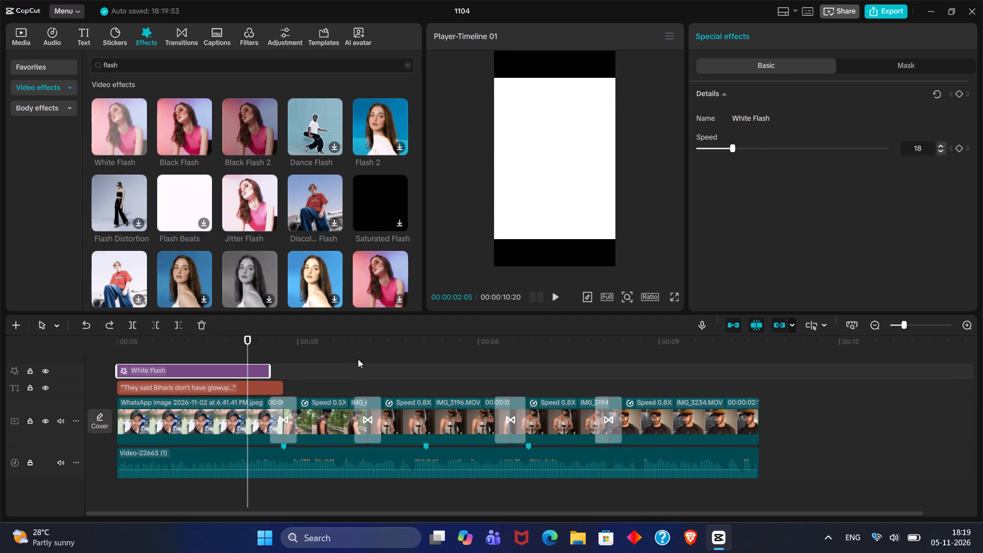
pyautogui.hotkey('ctrl', 'z')
pyautogui.hotkey('ctrl', 'z')
pyautogui.hotkey('ctrl', 'z')
pyautogui.hotkey('ctrl', 'z')
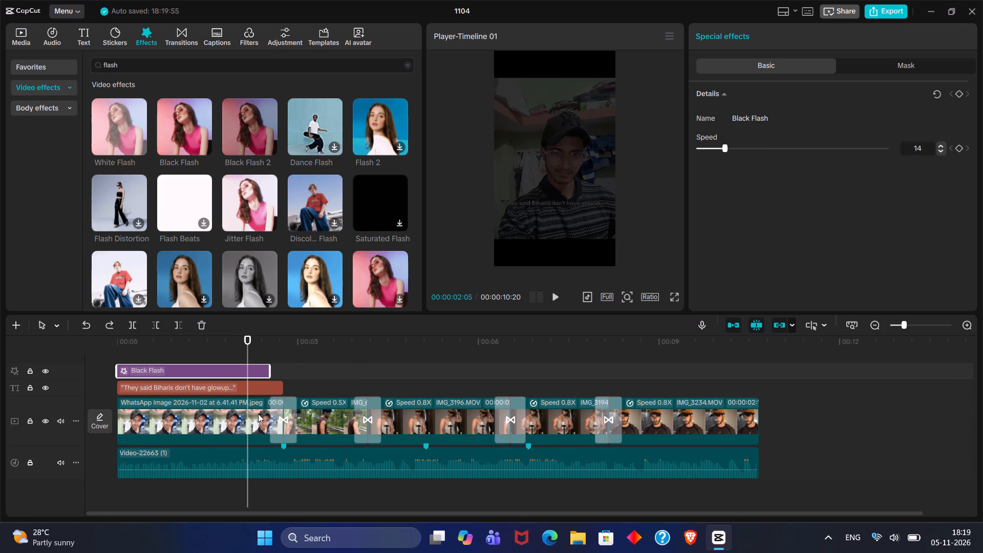
# Change "don't" to "can't" in the opening caption so it reads "They said Biharis can't have glowup...".
pyautogui.click(228, 385)
pyautogui.click(769, 93)
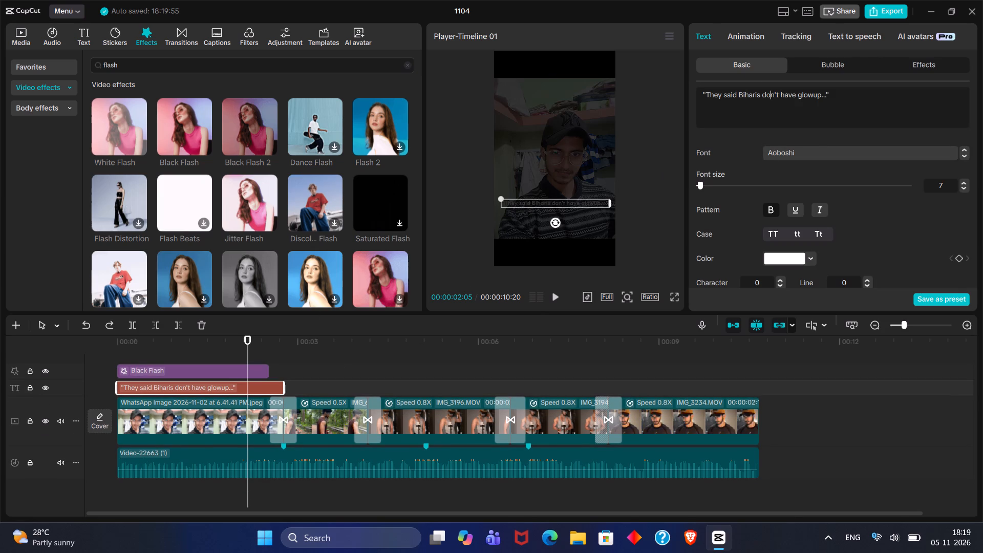
pyautogui.press('BackSpace')
pyautogui.press('BackSpace')
pyautogui.write('ca')
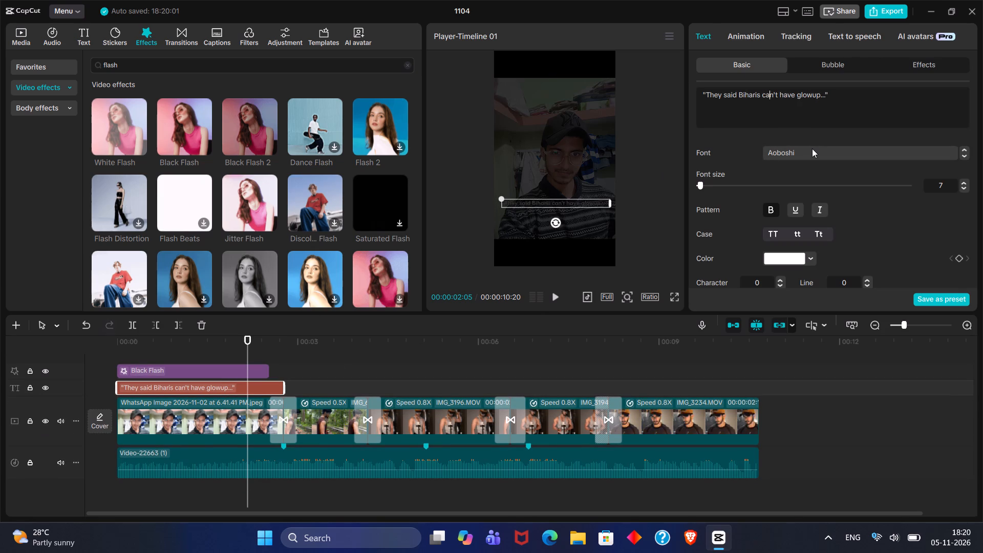
pyautogui.click(294, 366)
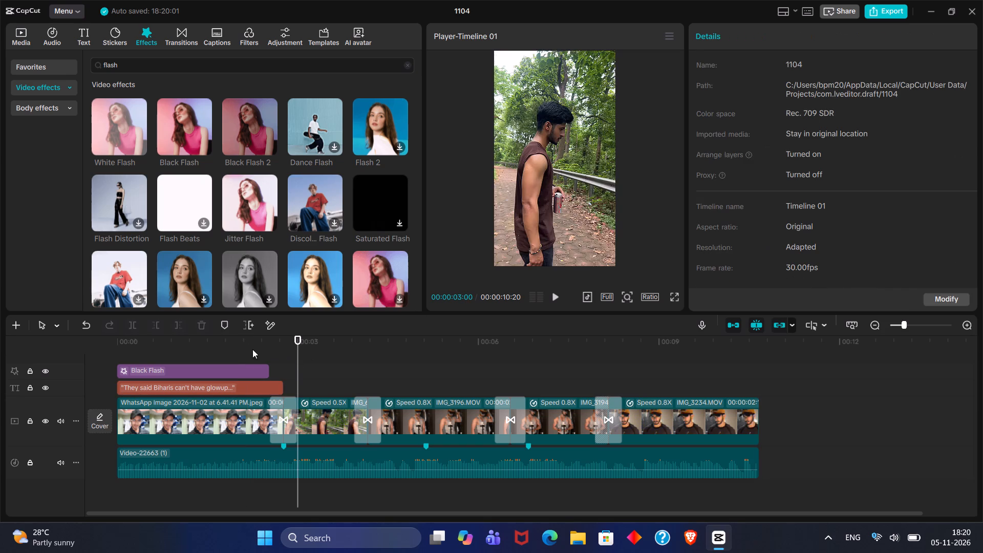
# Play the whole timeline from the start to review the Black Flash opening, the caption and the following clips.
pyautogui.moveTo(122, 347); pyautogui.dragTo(0, 357)
pyautogui.click(554, 295)
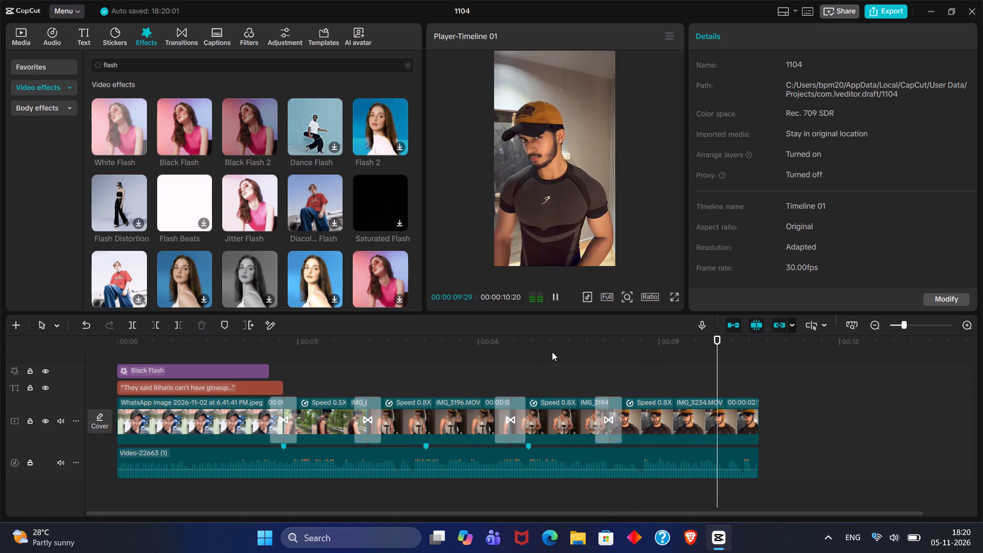
pyautogui.moveTo(200, 340); pyautogui.dragTo(67, 340)
pyautogui.moveTo(200, 340); pyautogui.dragTo(67, 340, button='right')
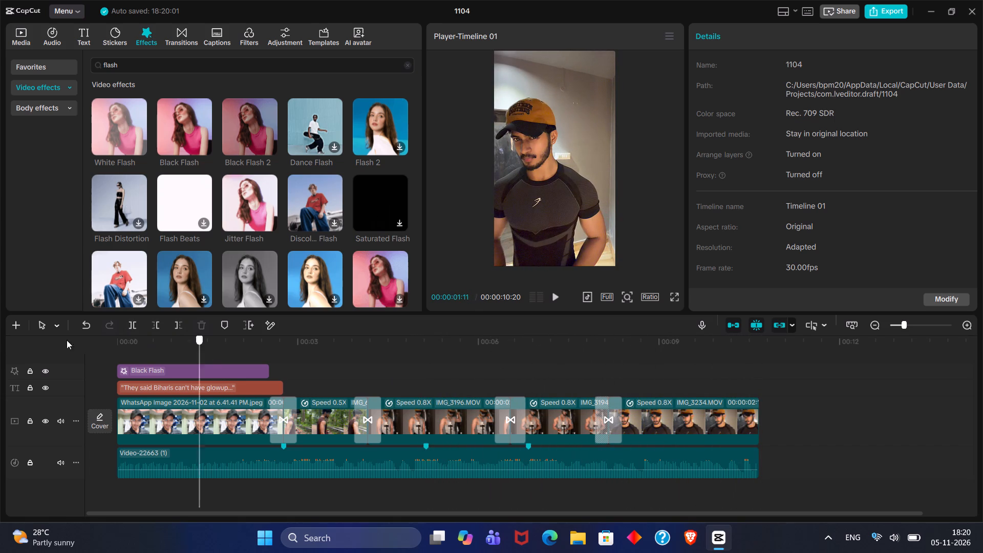
pyautogui.moveTo(67, 340); pyautogui.dragTo(118, 340, button='right')
pyautogui.moveTo(67, 340); pyautogui.dragTo(0, 344)
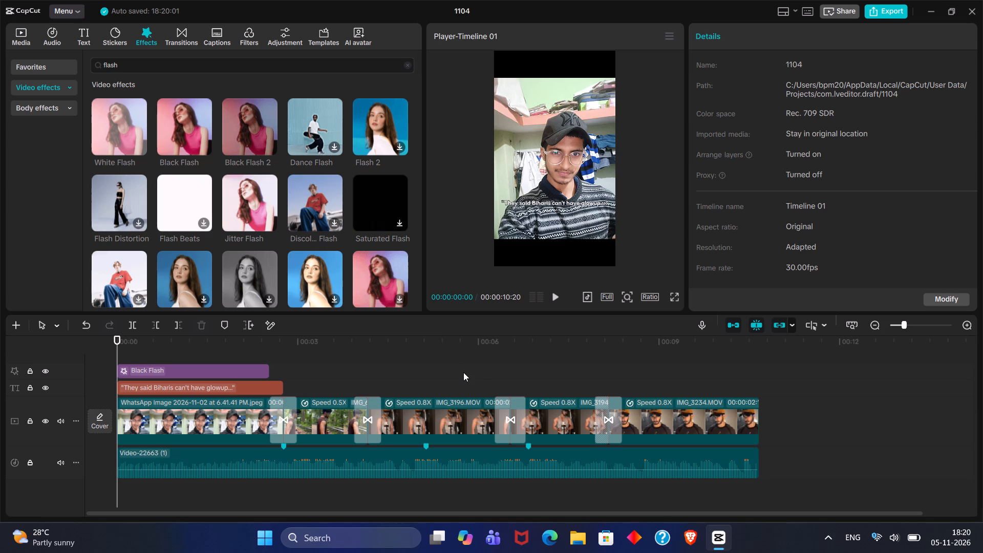
pyautogui.click(557, 300)
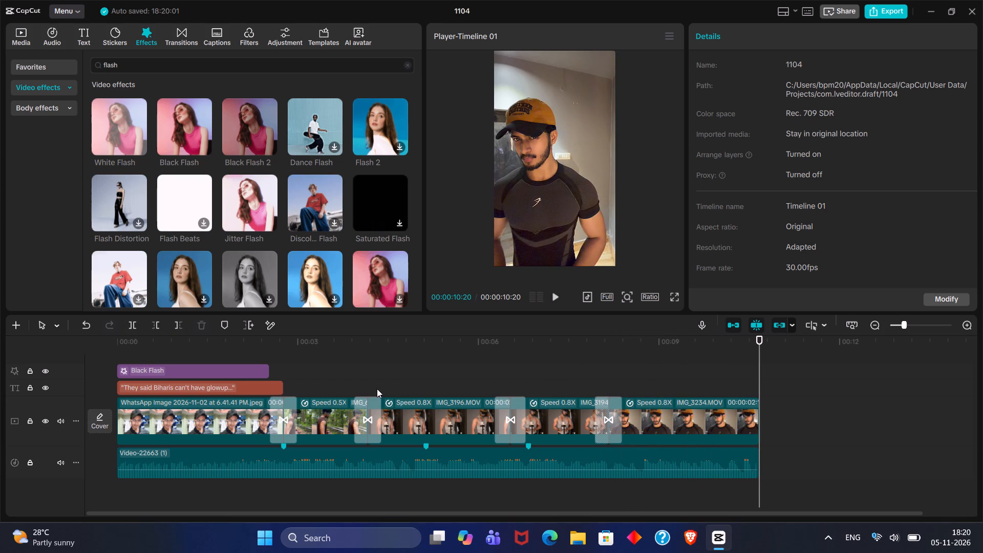
# Play the finished edit from the start in full screen.
pyautogui.click(678, 296)
pyautogui.press('space')
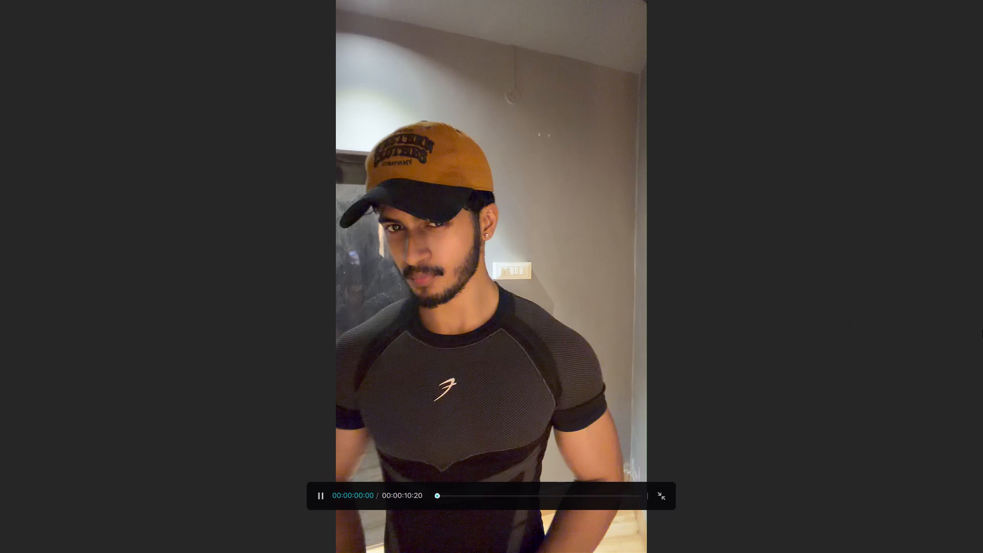
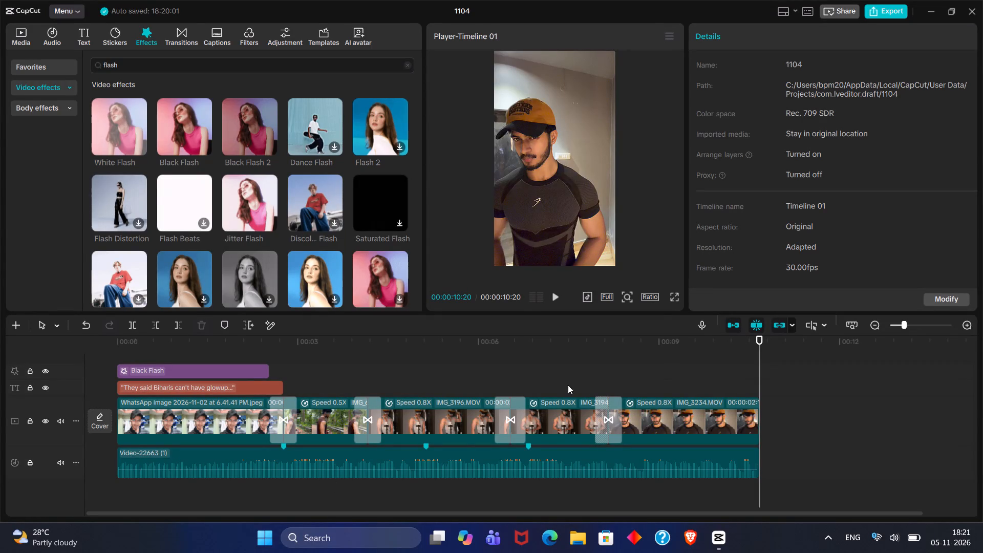
# Open the export settings for project 1104 and name the output file "low efforrt content part 4".
pyautogui.click(895, 15)
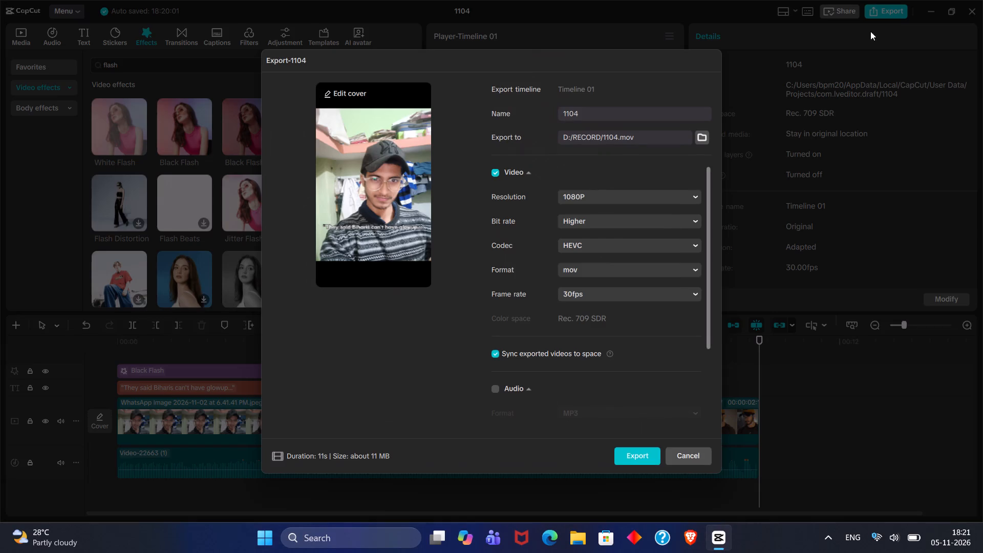
pyautogui.moveTo(645, 115); pyautogui.dragTo(572, 114)
pyautogui.moveTo(626, 112); pyautogui.dragTo(604, 112, button='right')
pyautogui.moveTo(554, 119); pyautogui.dragTo(499, 124)
pyautogui.press('BackSpace')
pyautogui.press('BackSpace')
pyautogui.press('BackSpace')
pyautogui.press('BackSpace')
pyautogui.press('BackSpace')
pyautogui.click(599, 111)
pyautogui.press('BackSpace')
pyautogui.press('BackSpace')
pyautogui.press('BackSpace')
pyautogui.press('BackSpace')
pyautogui.write('low efforrt content pare')
pyautogui.press('BackSpace')
pyautogui.write('t')
pyautogui.press('space')
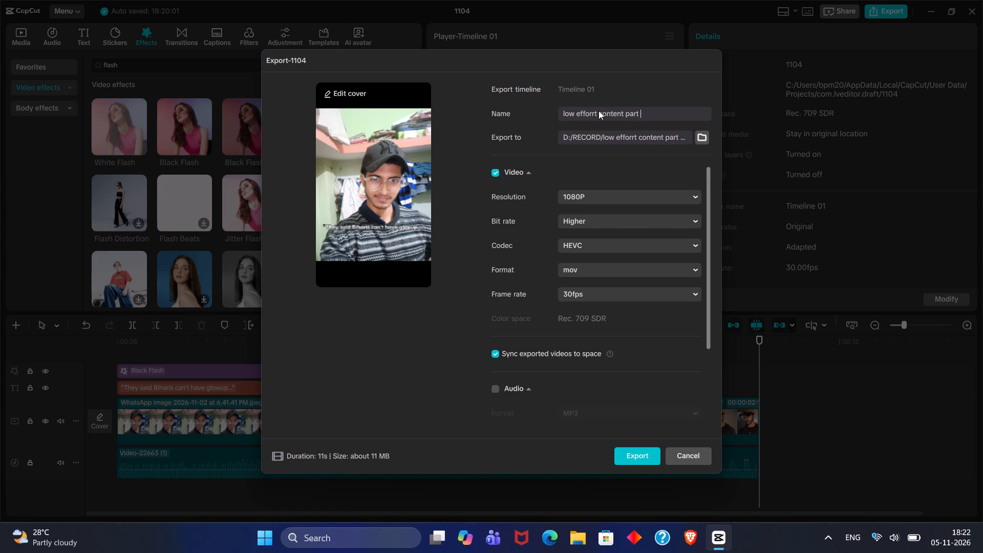
pyautogui.press('4')
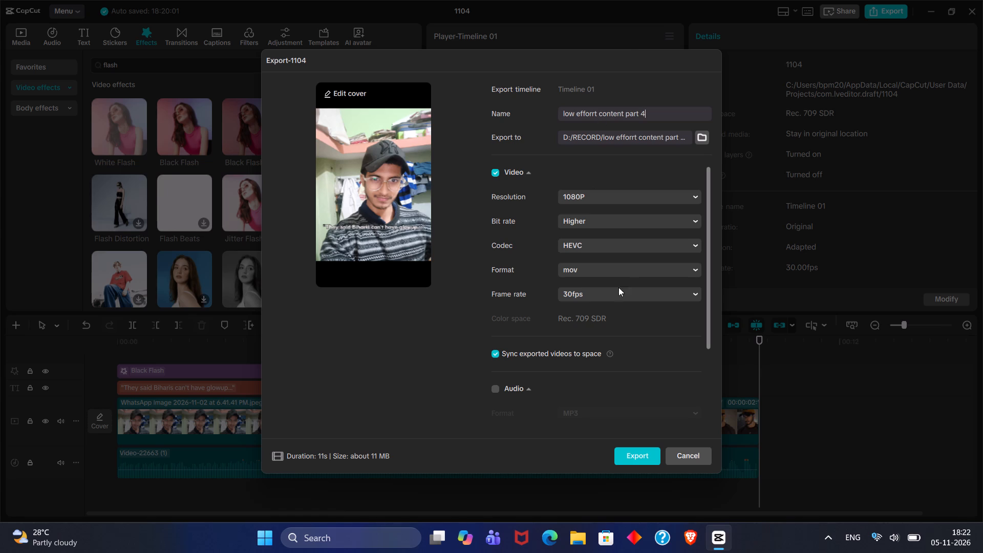
# Set the export frame rate to 60fps and export the video.
pyautogui.click(613, 298)
pyautogui.doubleClick(602, 438)
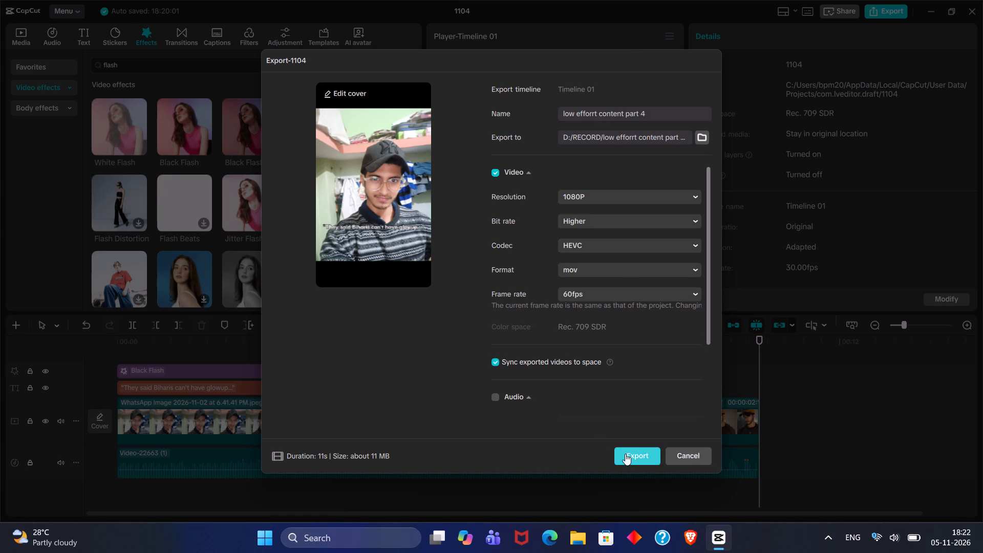
pyautogui.click(627, 454)
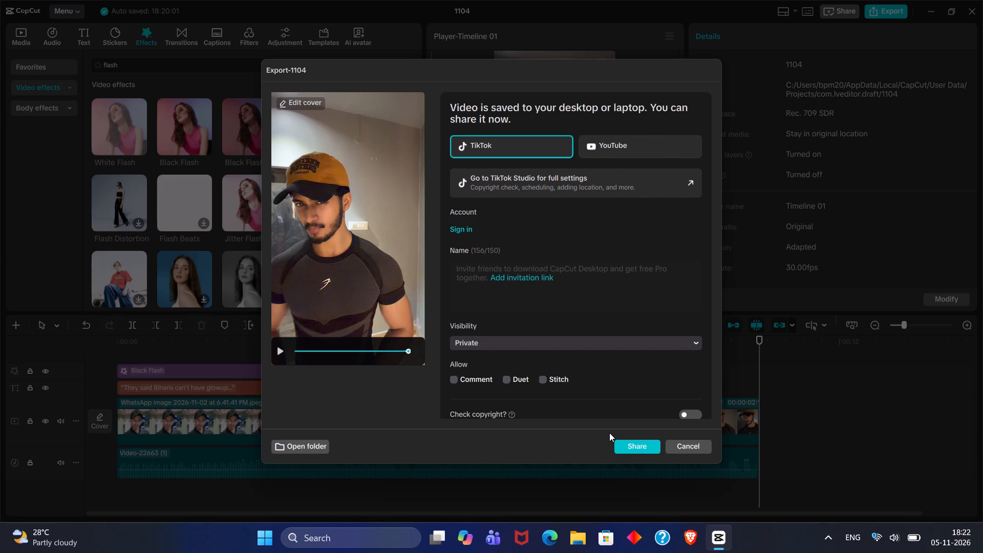
# Dismiss the sharing options without posting, then close project 1104 and CapCut.
pyautogui.click(681, 445)
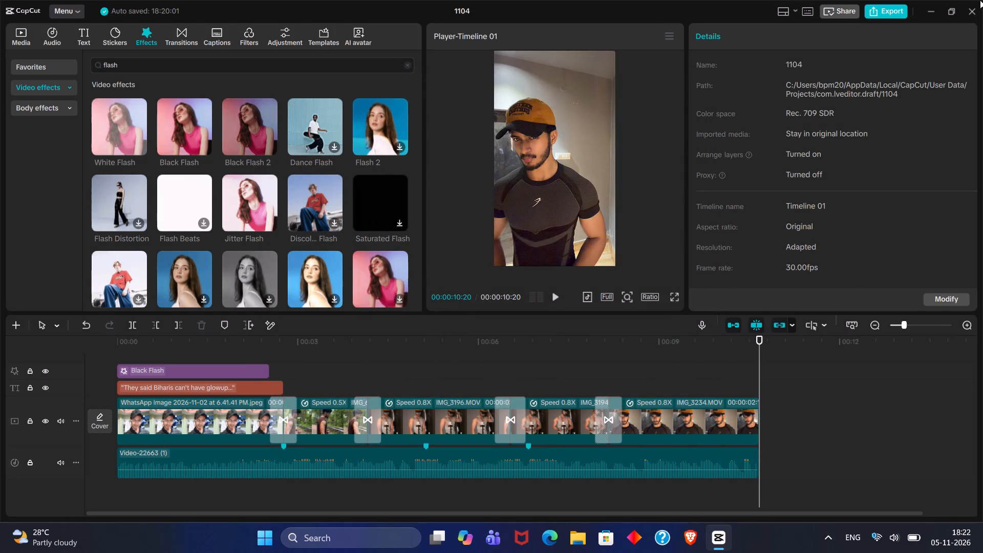
pyautogui.click(972, 18)
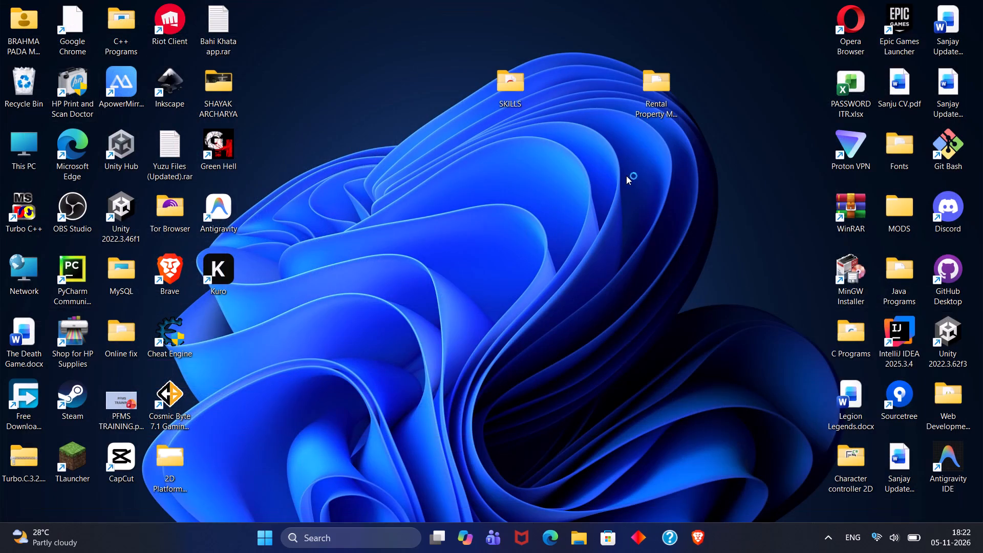
pyautogui.doubleClick(960, 16)
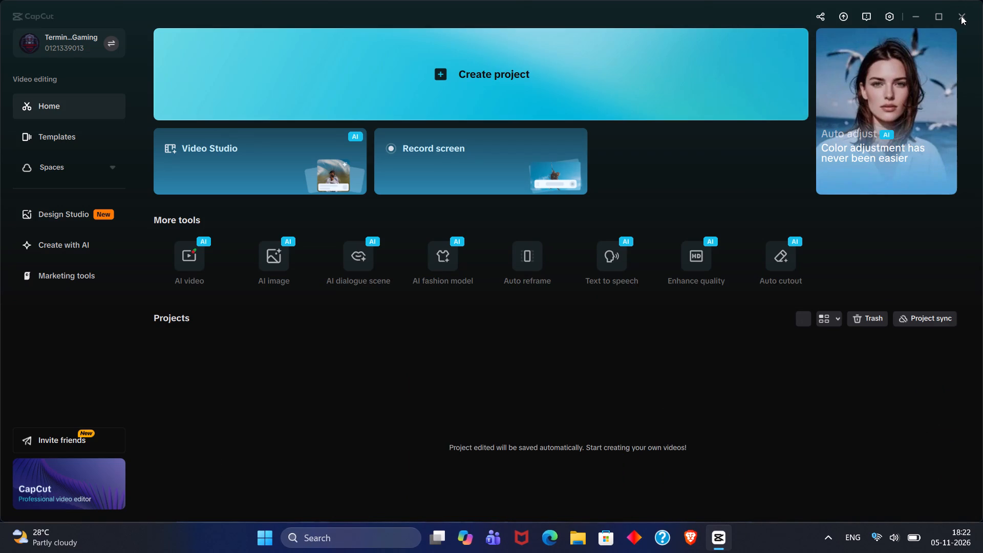
pyautogui.doubleClick(463, 355)
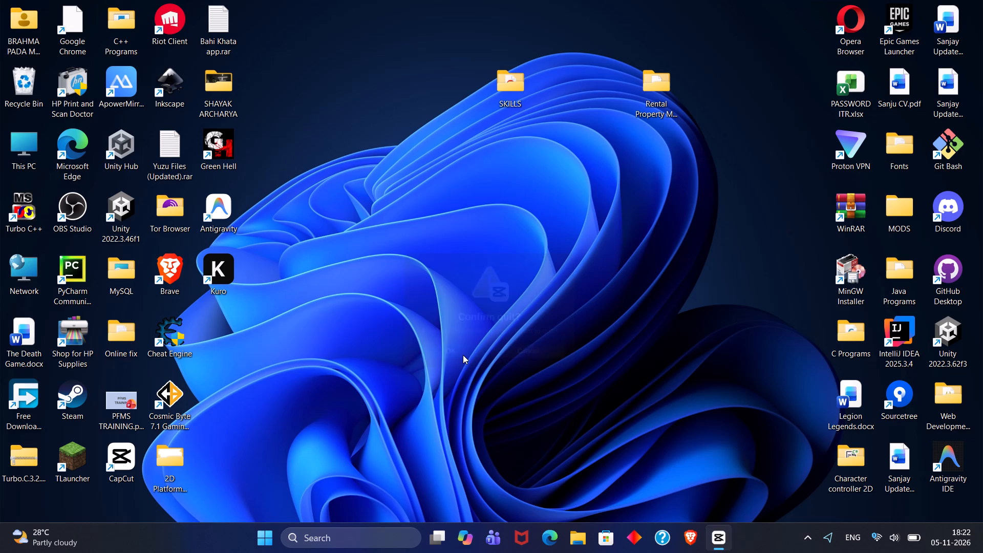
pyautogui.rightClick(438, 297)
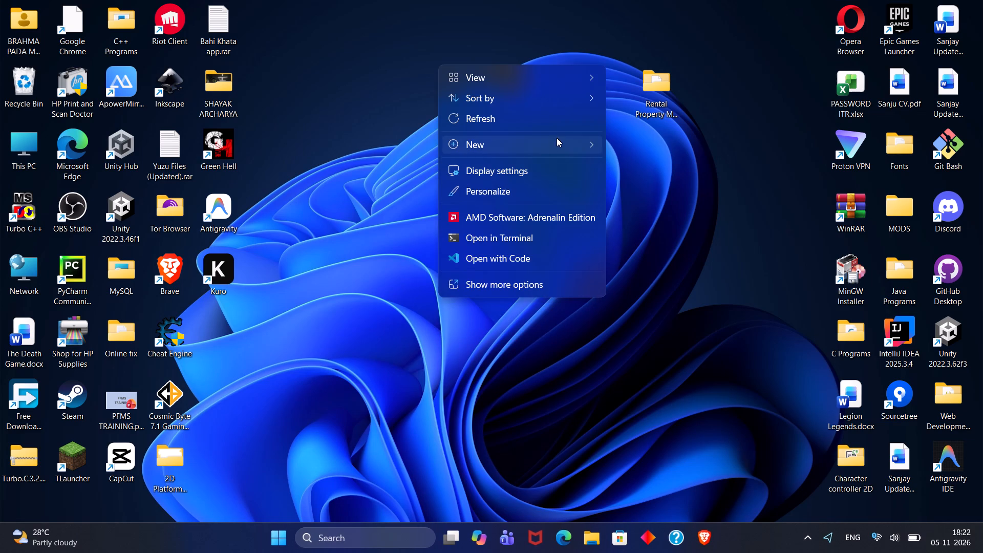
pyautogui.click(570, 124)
# Disconnect the "vpn 1" connection in the system quick settings.
pyautogui.click(886, 550)
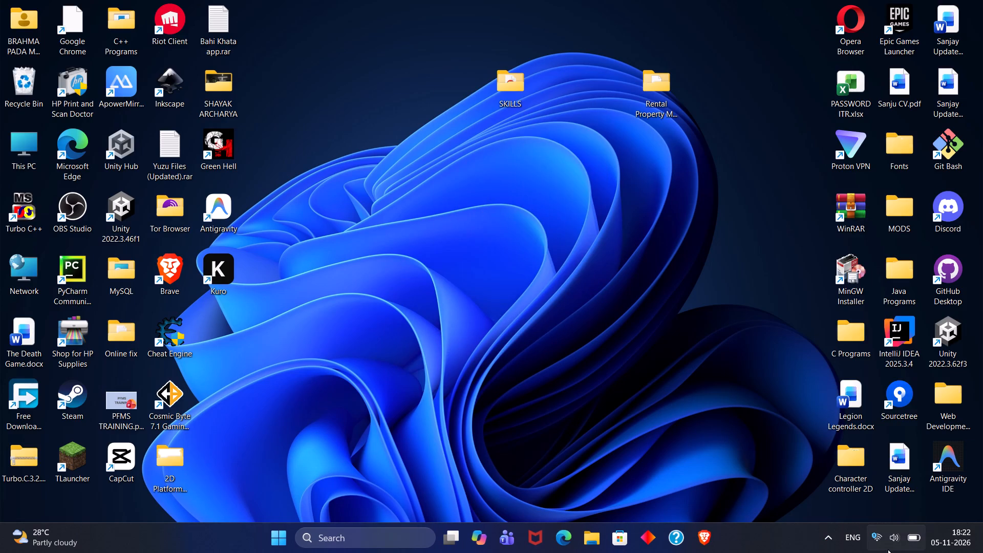
pyautogui.click(891, 530)
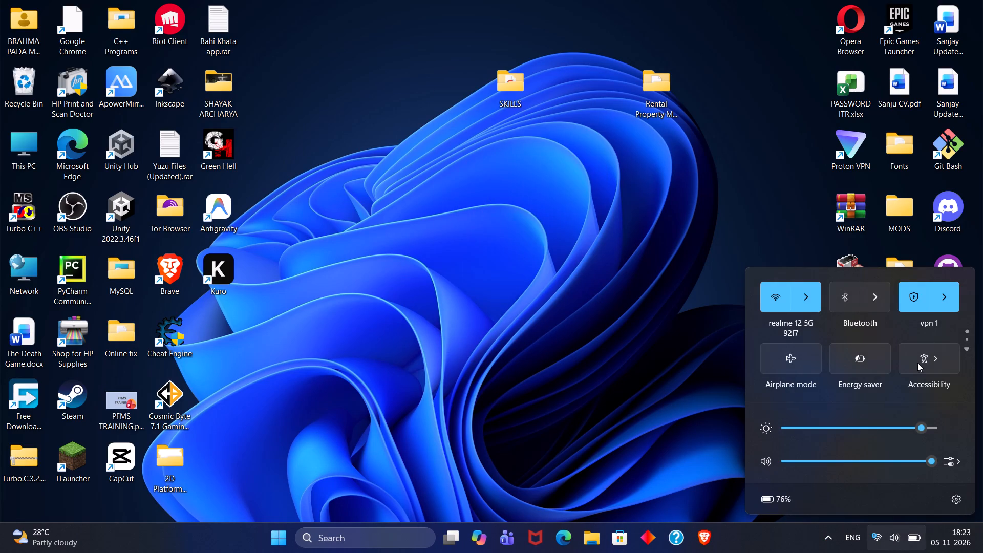
pyautogui.click(916, 301)
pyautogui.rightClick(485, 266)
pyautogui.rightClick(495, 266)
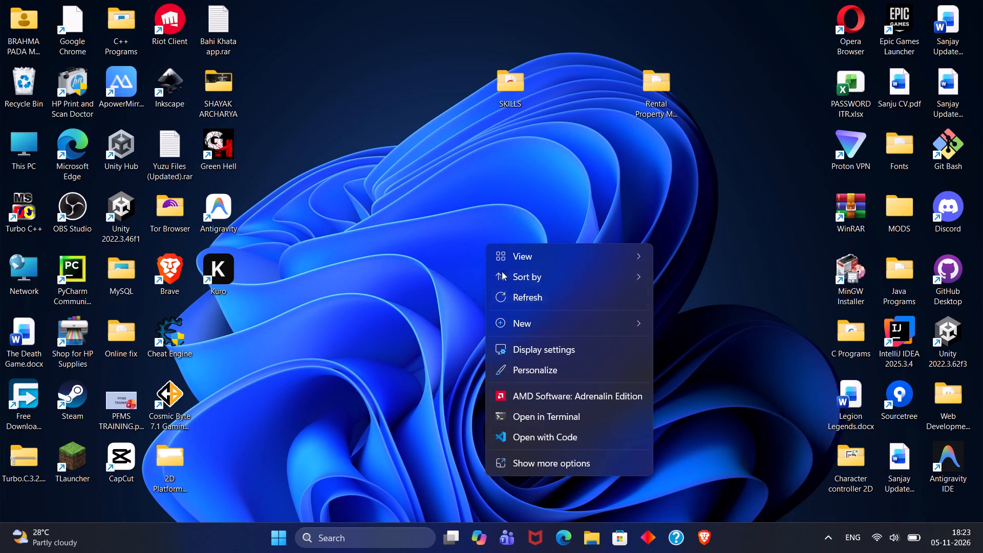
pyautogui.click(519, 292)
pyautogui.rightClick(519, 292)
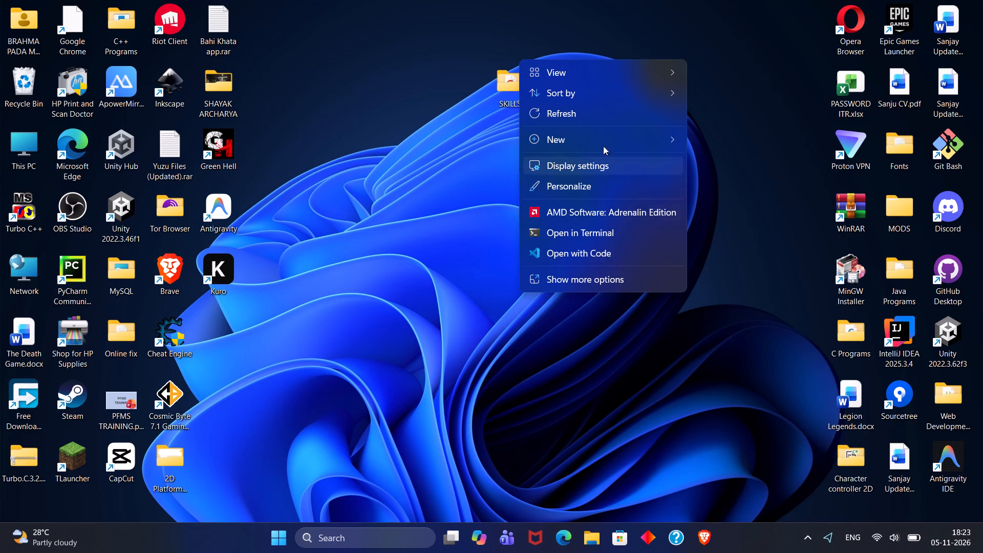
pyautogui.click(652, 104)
# Open the Windows search.
pyautogui.click(400, 528)
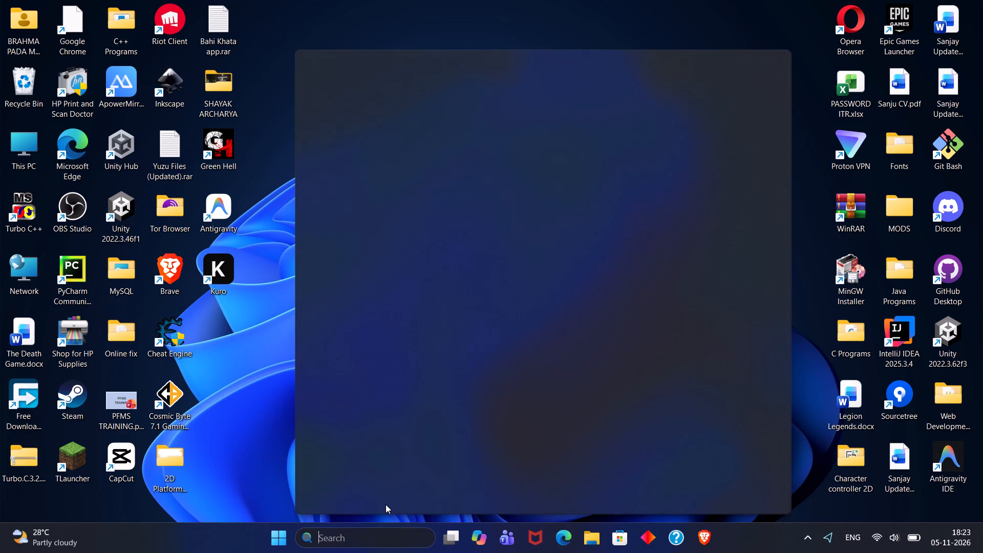
# Switch to Google Chrome and load the saved My Drive page.
pyautogui.write('chrome')
pyautogui.press('Return')
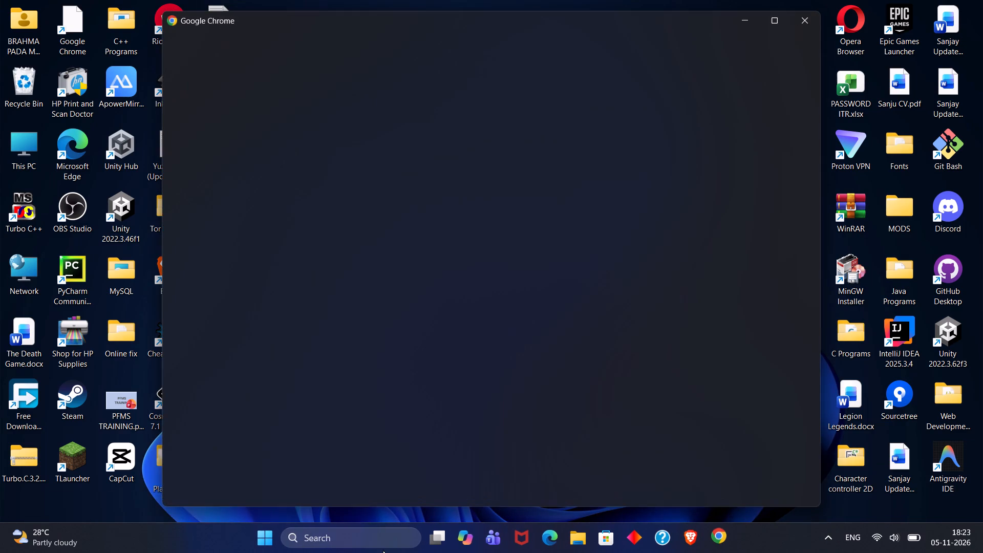
pyautogui.click(346, 265)
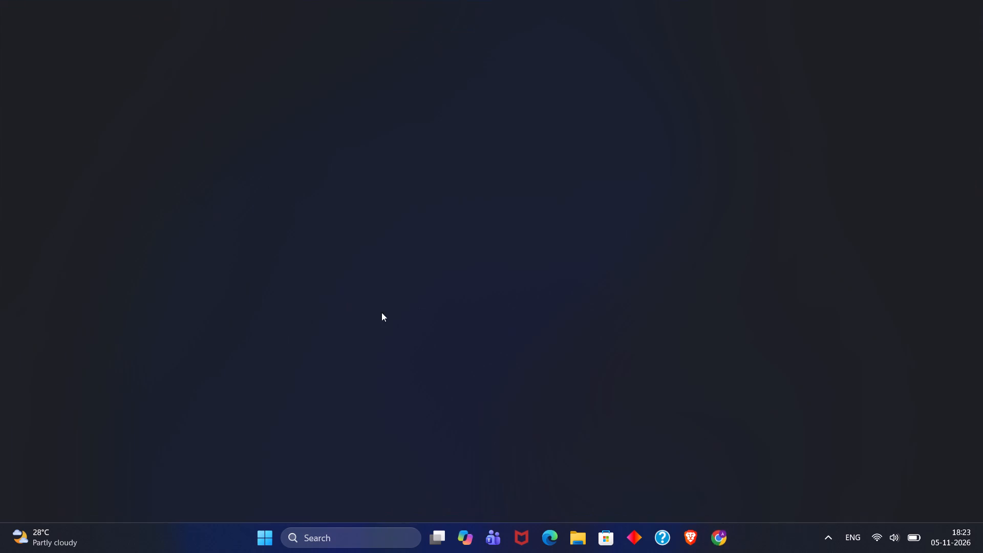
pyautogui.write('drive')
pyautogui.press('Return')
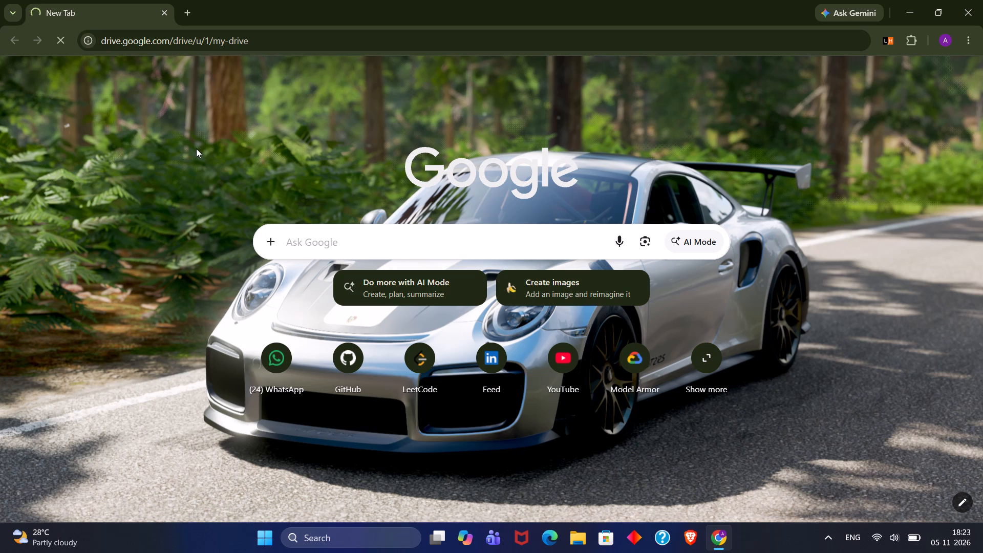
# Reload Google Drive from the shortened address drive.google.com/ instead of the suggested my-drive link.
pyautogui.click(185, 16)
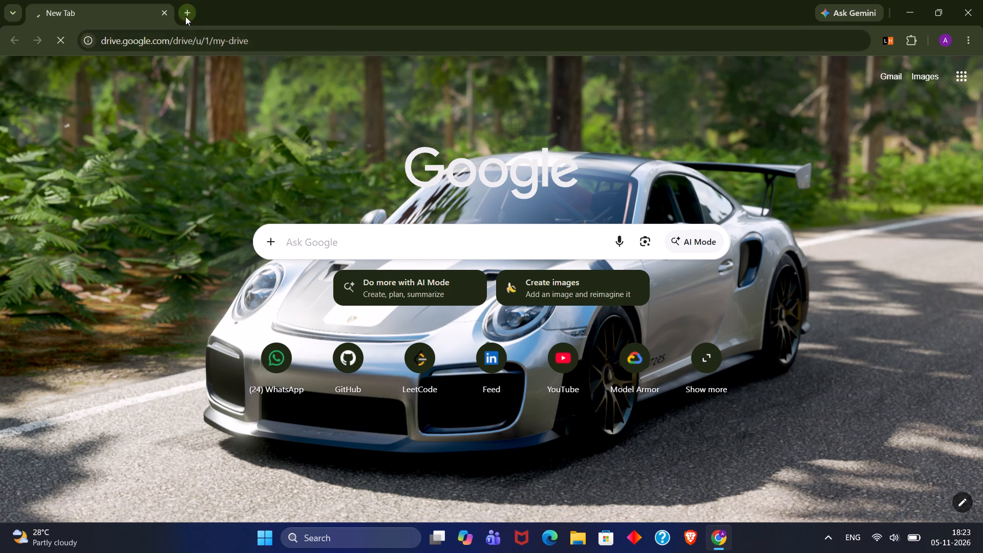
pyautogui.click(165, 13)
pyautogui.write('drive')
pyautogui.press('Right')
pyautogui.press('BackSpace')
pyautogui.press('BackSpace')
pyautogui.press('BackSpace')
pyautogui.press('BackSpace')
pyautogui.press('BackSpace')
pyautogui.press('BackSpace')
pyautogui.press('BackSpace')
pyautogui.press('BackSpace')
pyautogui.press('BackSpace')
pyautogui.press('BackSpace')
pyautogui.press('BackSpace')
pyautogui.press('BackSpace')
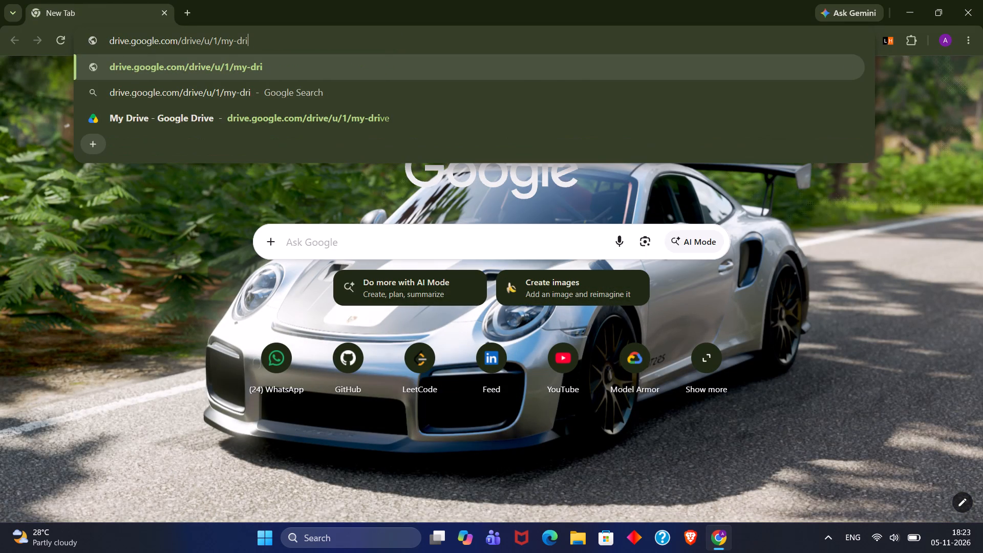
pyautogui.press('BackSpace')
pyautogui.press('BackSpace')
pyautogui.press('BackSpace')
pyautogui.press('BackSpace')
pyautogui.press('BackSpace')
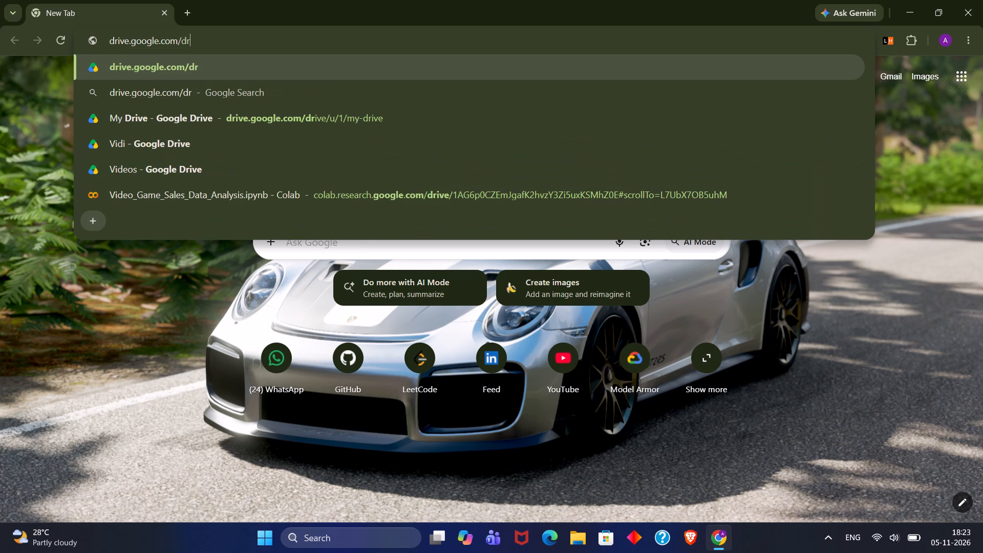
pyautogui.press('BackSpace')
pyautogui.press('BackSpace')
pyautogui.press('Return')
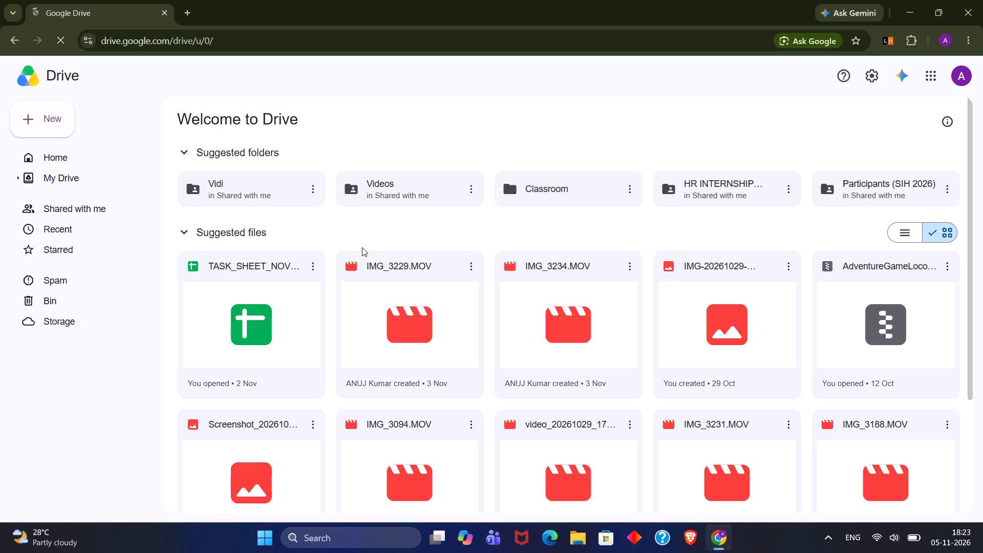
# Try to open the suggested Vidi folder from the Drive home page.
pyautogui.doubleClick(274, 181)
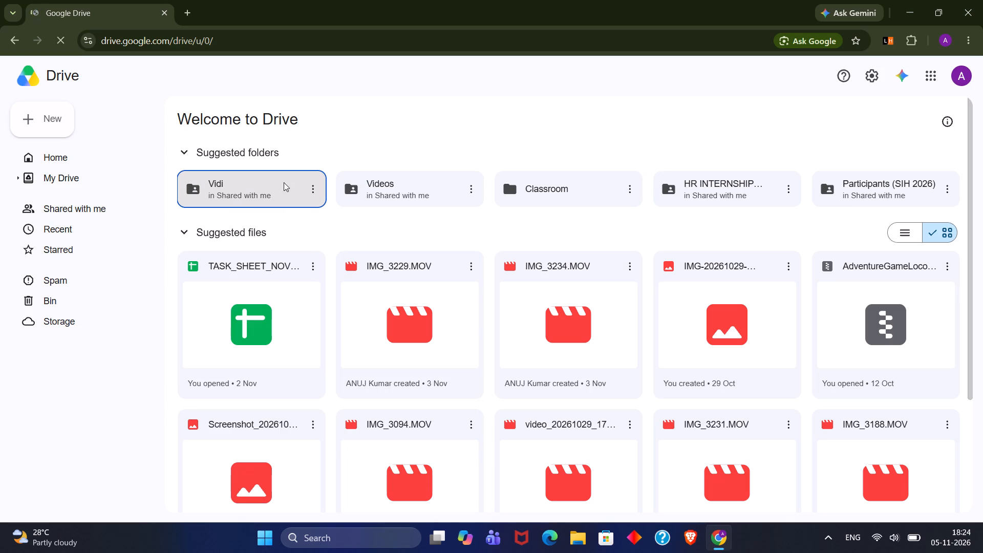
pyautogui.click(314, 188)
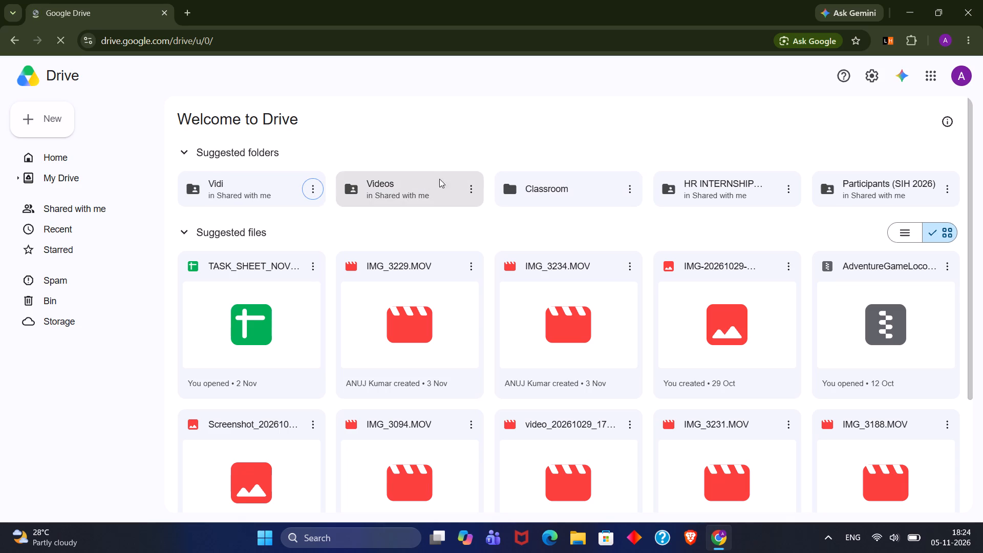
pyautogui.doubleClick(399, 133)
# Switch Google Drive to the Terminator X Gaming account.
pyautogui.click(969, 74)
pyautogui.click(960, 77)
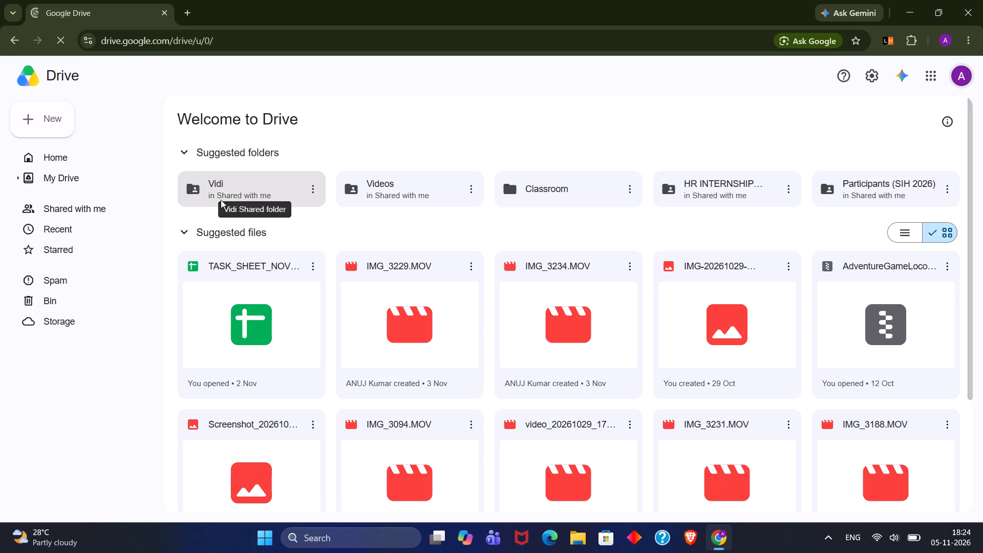
pyautogui.doubleClick(957, 76)
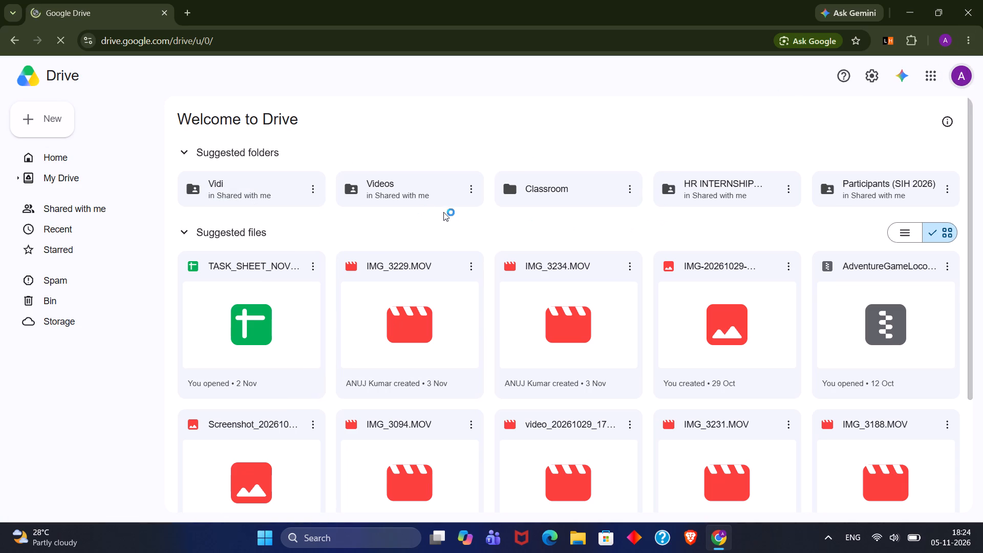
pyautogui.scroll(-5, 535, 275)
pyautogui.scroll(3, 507, 272)
pyautogui.scroll(2, 353, 233)
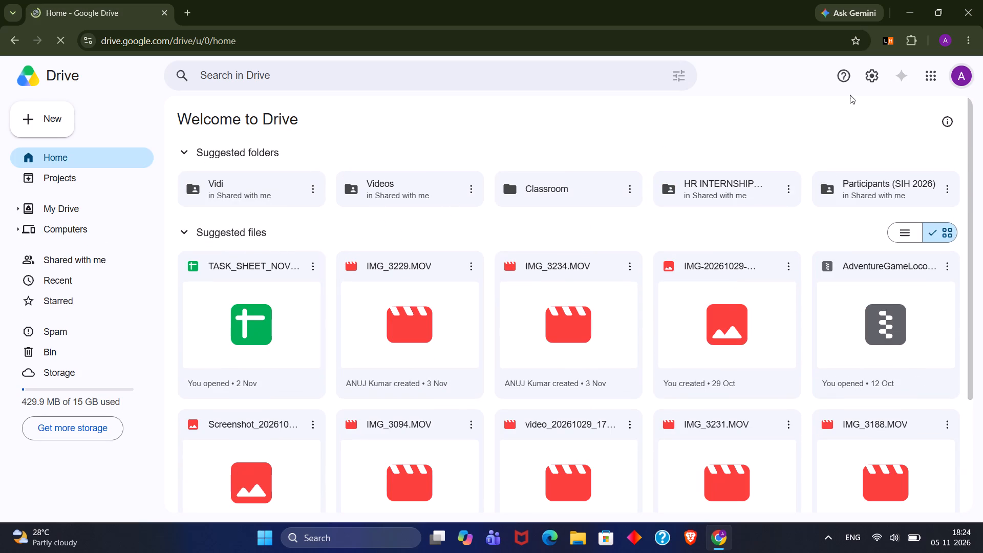
pyautogui.click(959, 80)
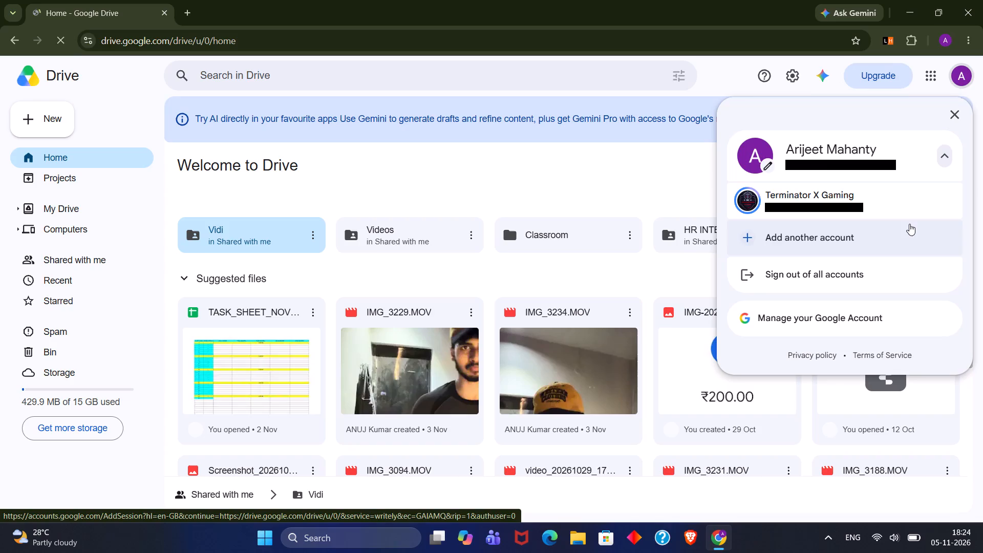
pyautogui.click(821, 197)
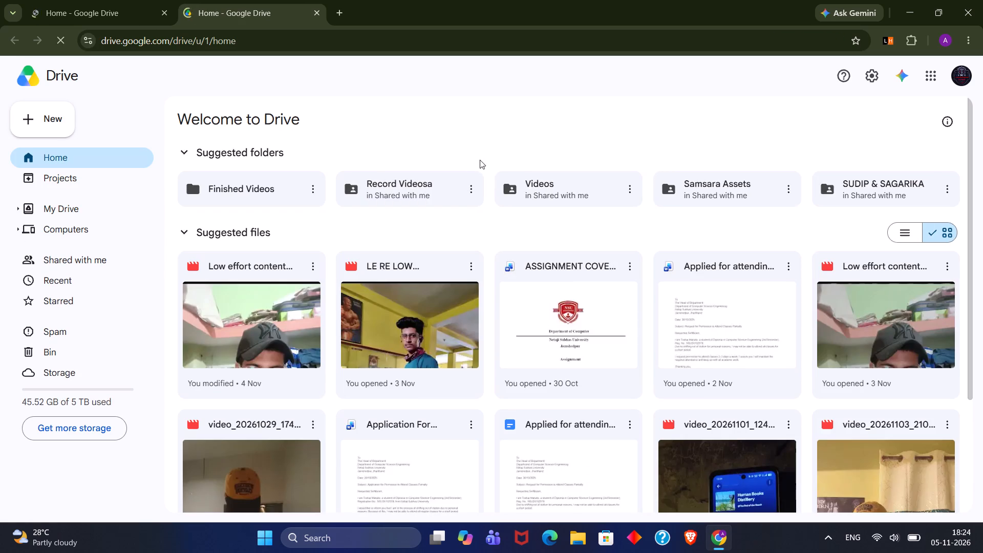
# Bring up the actions for the suggested Finished Videos folder and close the duplicate Google Drive tab.
pyautogui.click(310, 186)
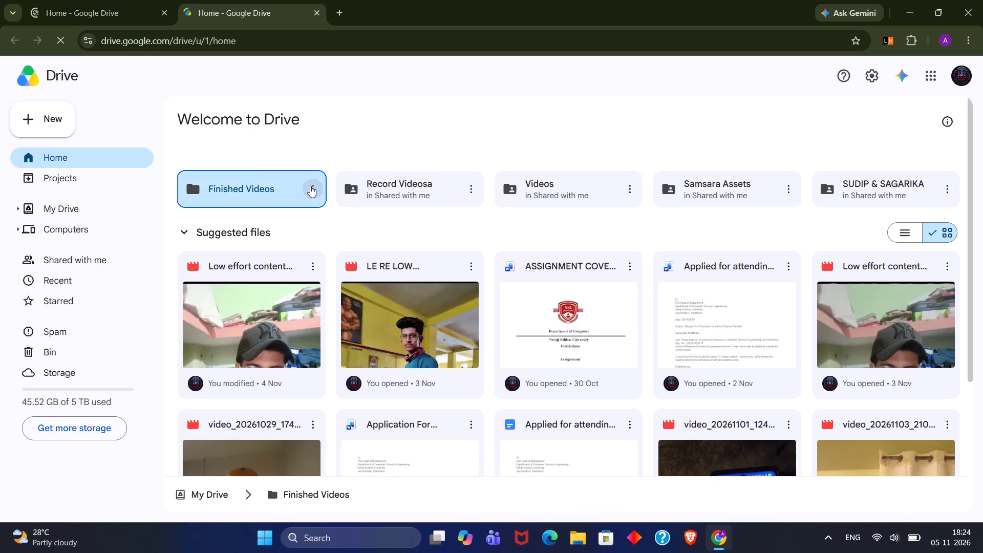
pyautogui.click(311, 186)
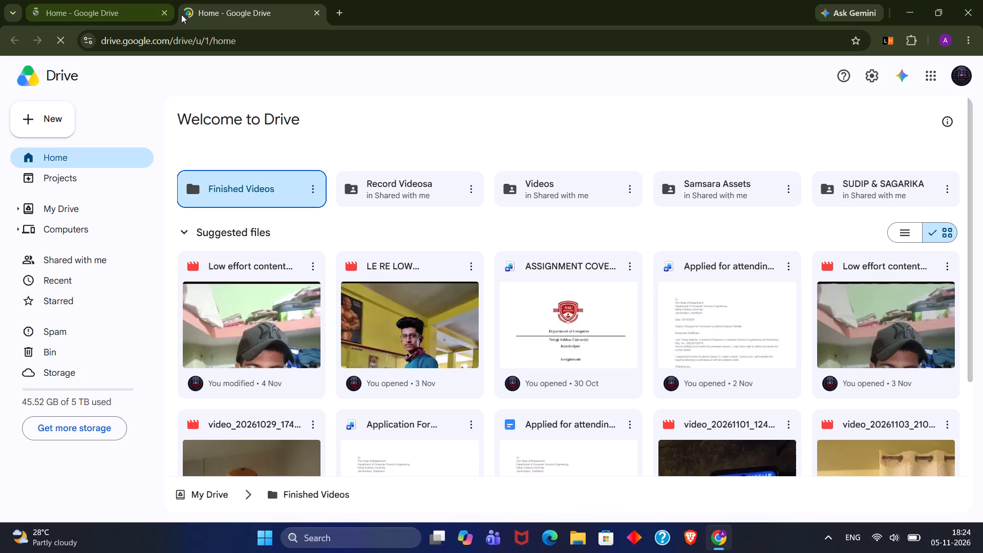
pyautogui.click(167, 14)
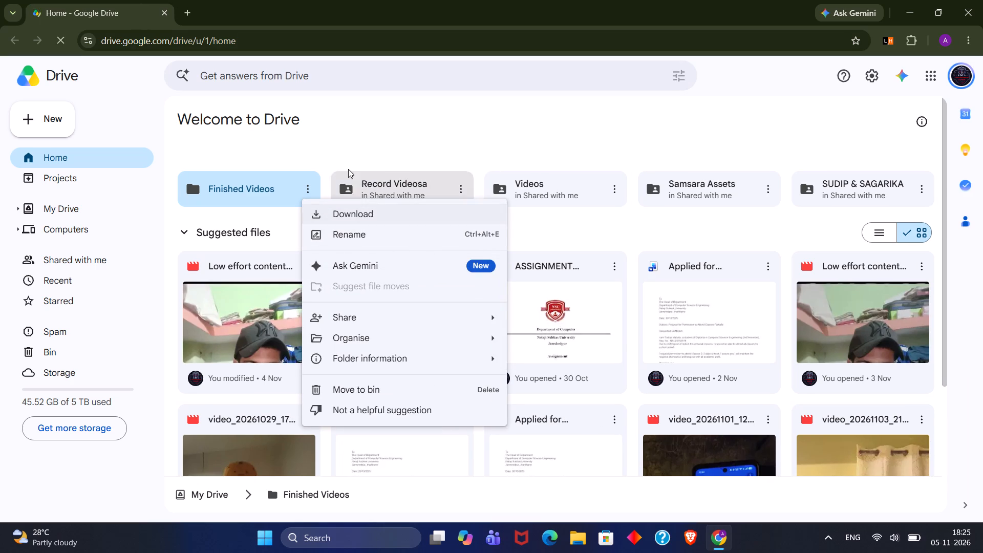
# Dismiss the folder actions and open the suggested Finished Videos folder.
pyautogui.click(237, 182)
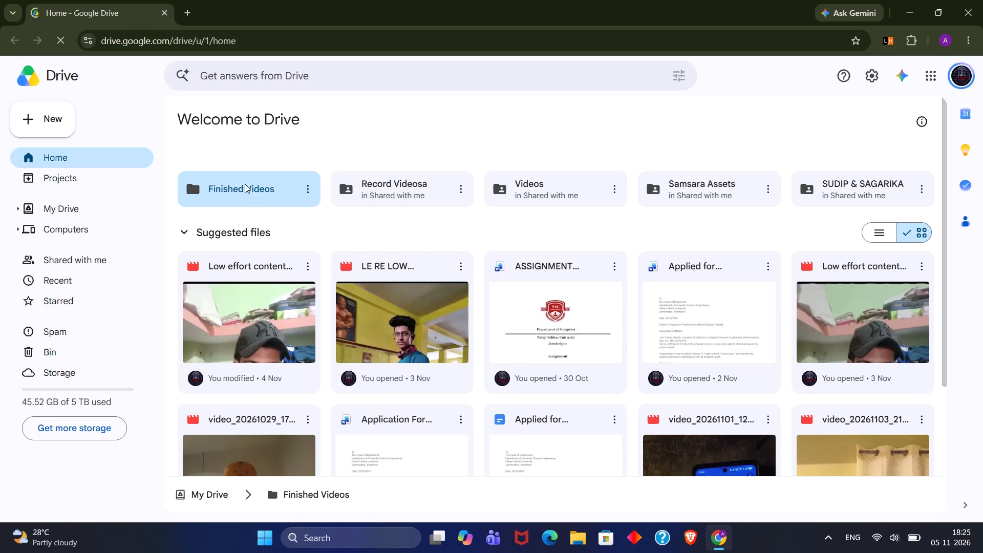
pyautogui.click(252, 189)
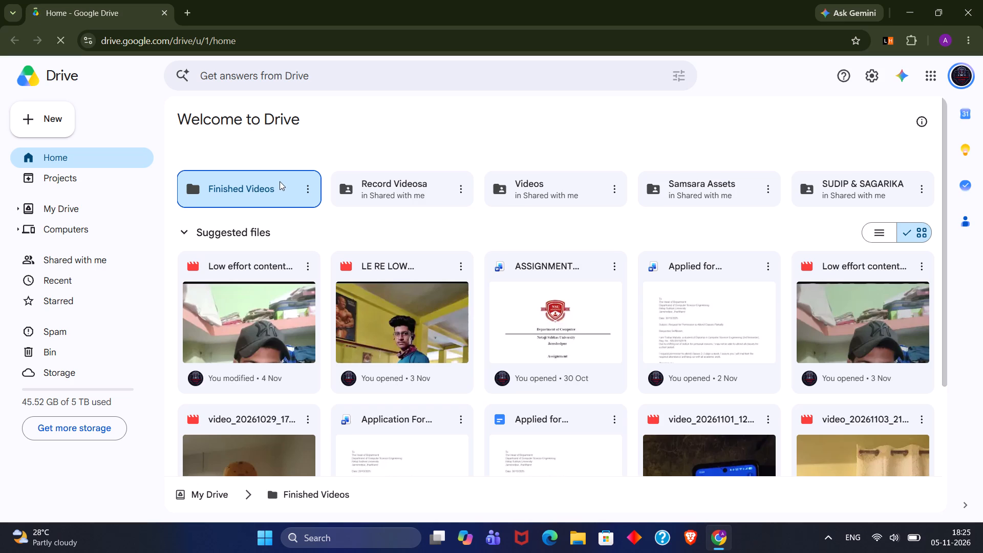
pyautogui.doubleClick(235, 187)
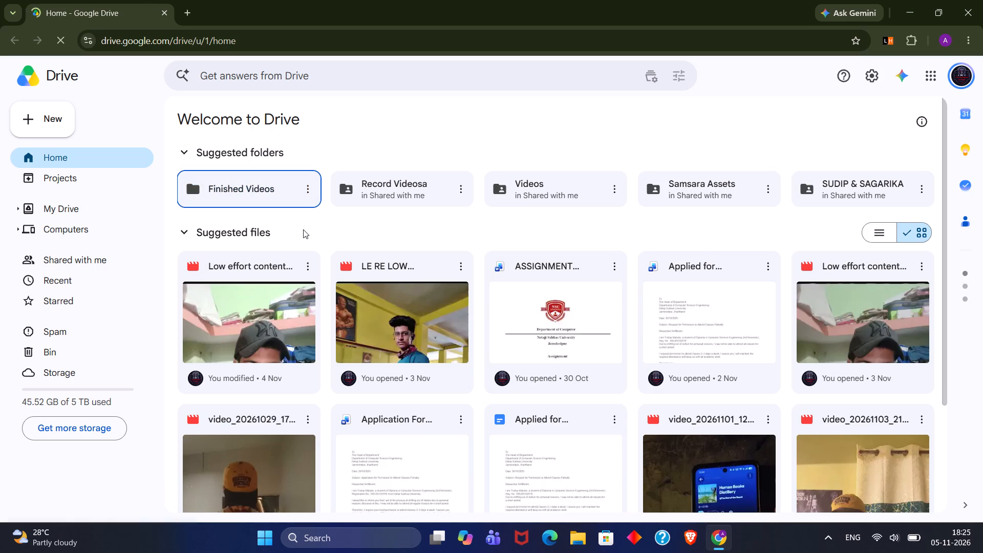
pyautogui.scroll(-5, 308, 232)
pyautogui.scroll(4, 311, 247)
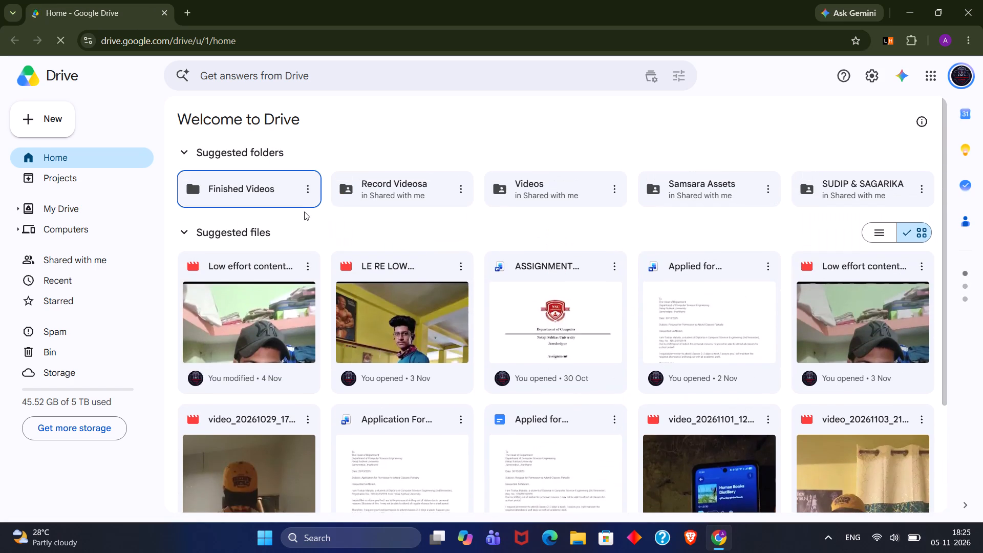
pyautogui.scroll(1, 304, 188)
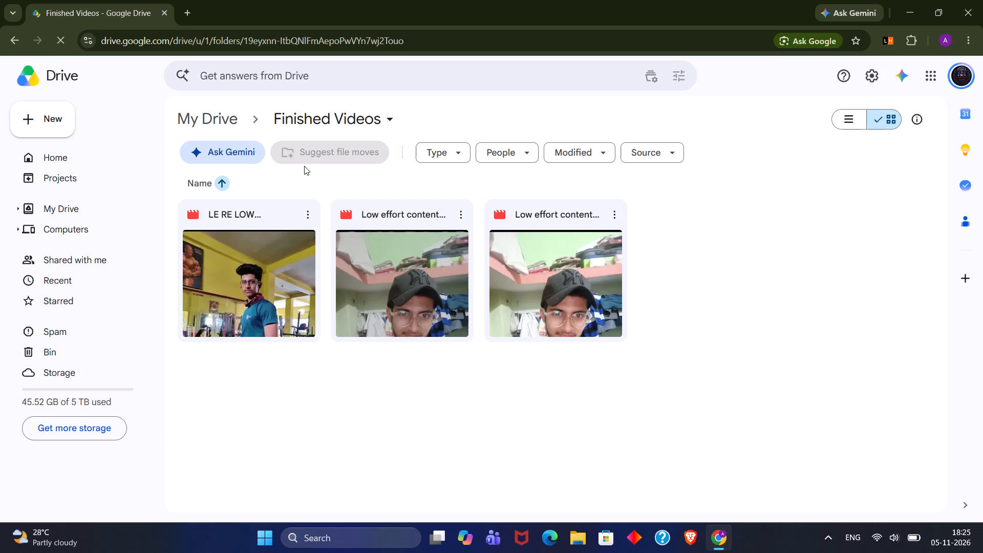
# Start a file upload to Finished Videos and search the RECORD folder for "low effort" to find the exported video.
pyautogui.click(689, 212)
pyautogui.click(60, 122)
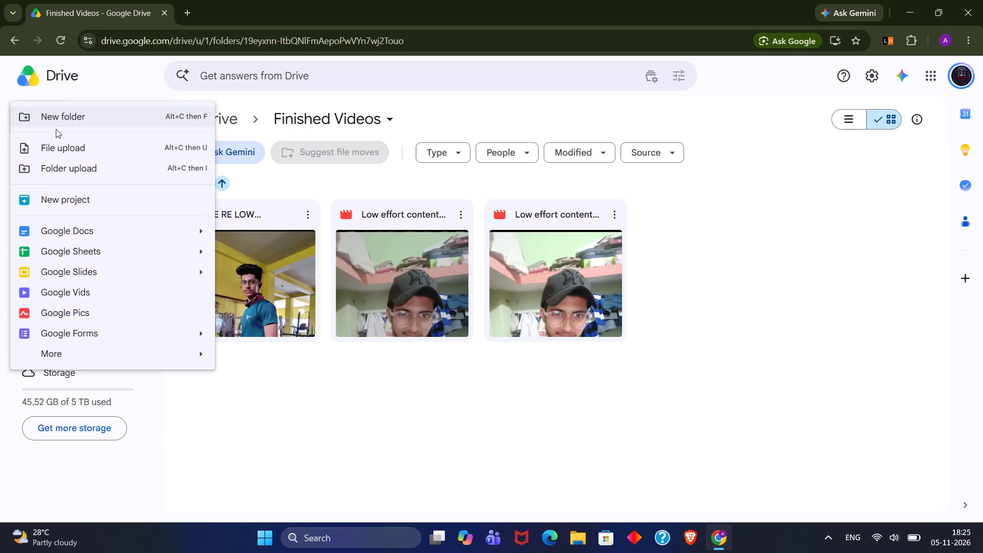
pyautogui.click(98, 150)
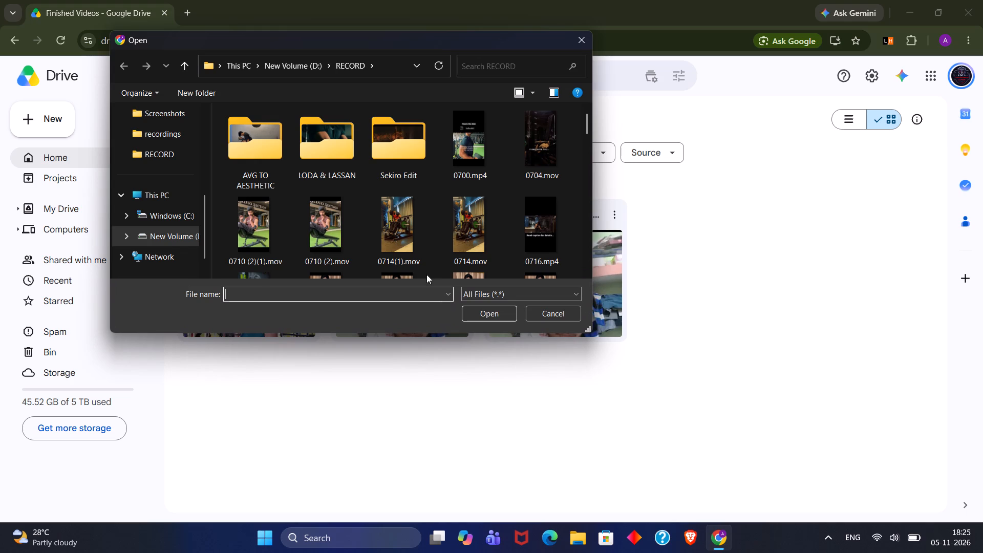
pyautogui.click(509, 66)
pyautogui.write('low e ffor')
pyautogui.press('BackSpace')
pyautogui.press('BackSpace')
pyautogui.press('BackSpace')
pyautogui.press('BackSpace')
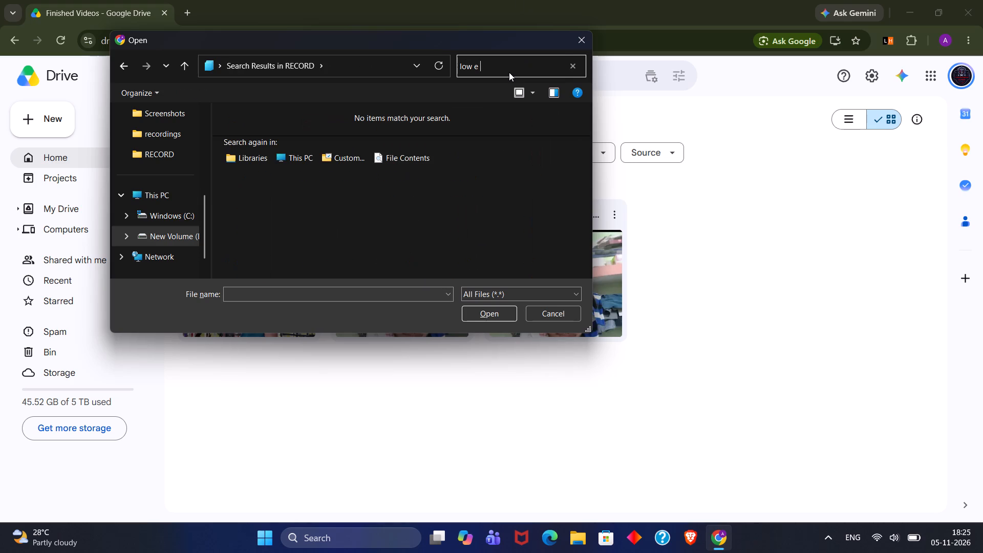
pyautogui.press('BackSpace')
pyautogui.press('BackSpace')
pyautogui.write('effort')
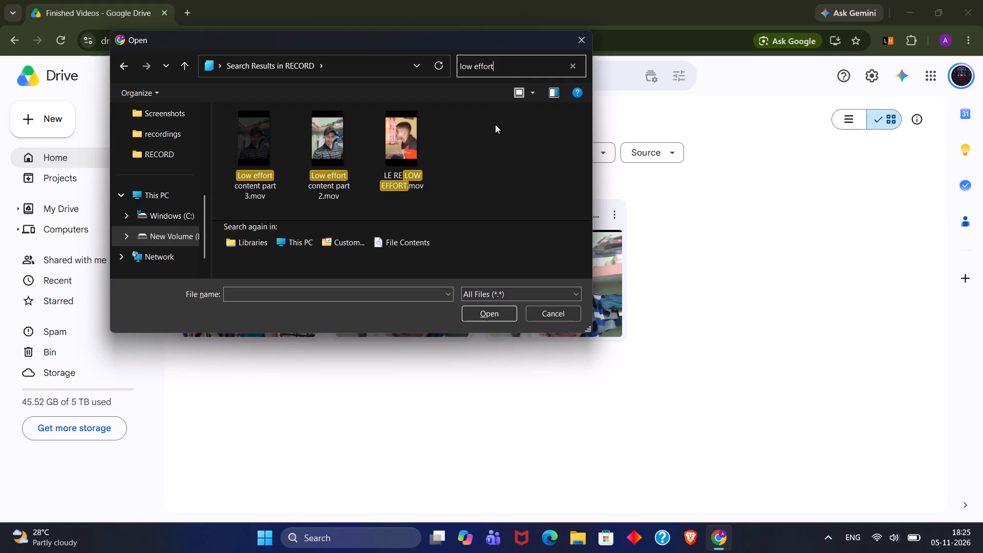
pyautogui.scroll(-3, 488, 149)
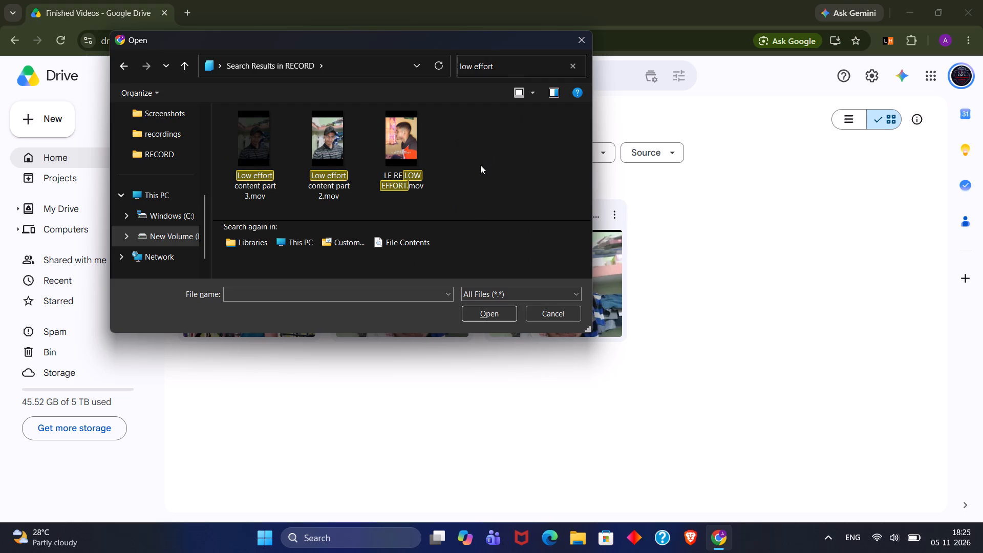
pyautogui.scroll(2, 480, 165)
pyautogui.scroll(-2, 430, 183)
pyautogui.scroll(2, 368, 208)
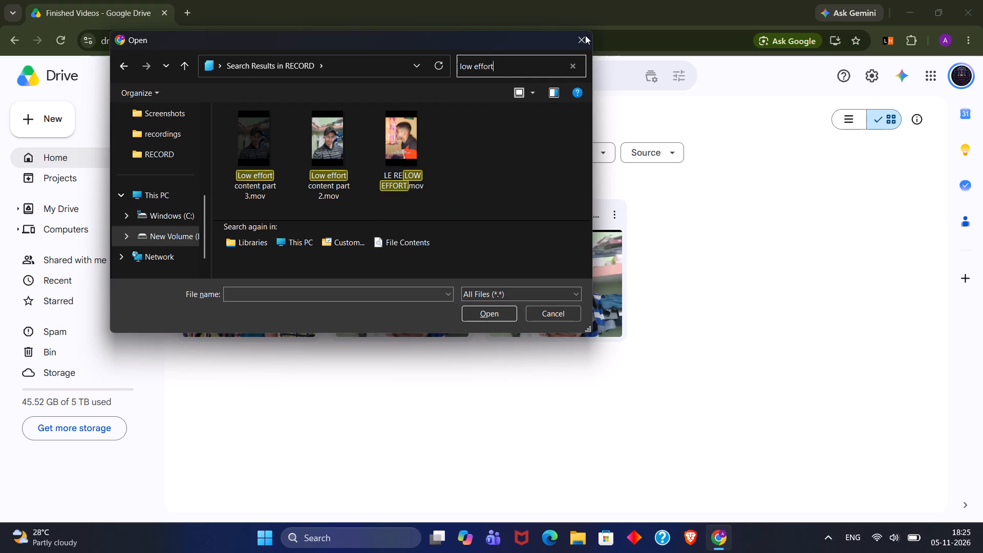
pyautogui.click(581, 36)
# Upload the exported low efforrt content part 4.mov to the Finished Videos folder from outside the browser.
pyautogui.click(724, 538)
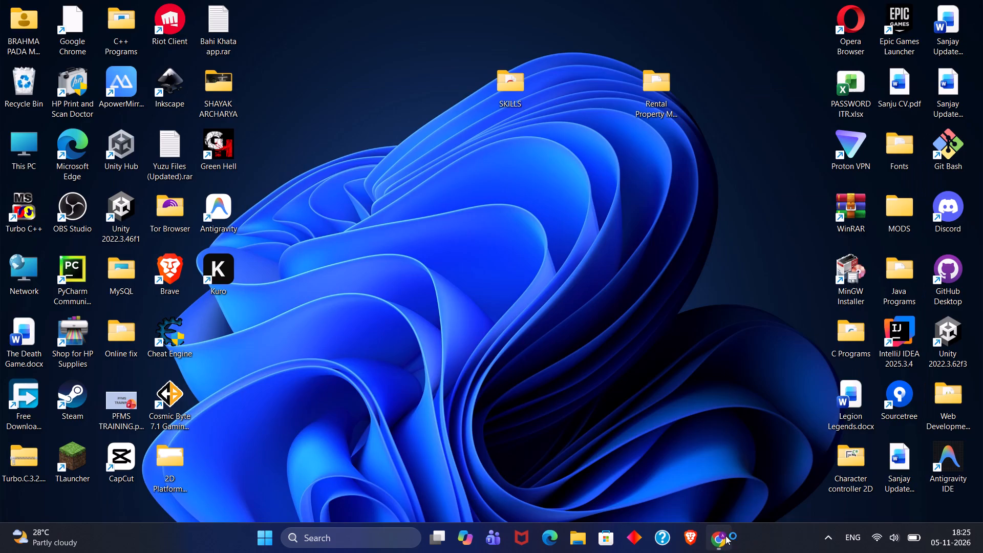
# Turn on the Windows VPN connection.
pyautogui.click(891, 546)
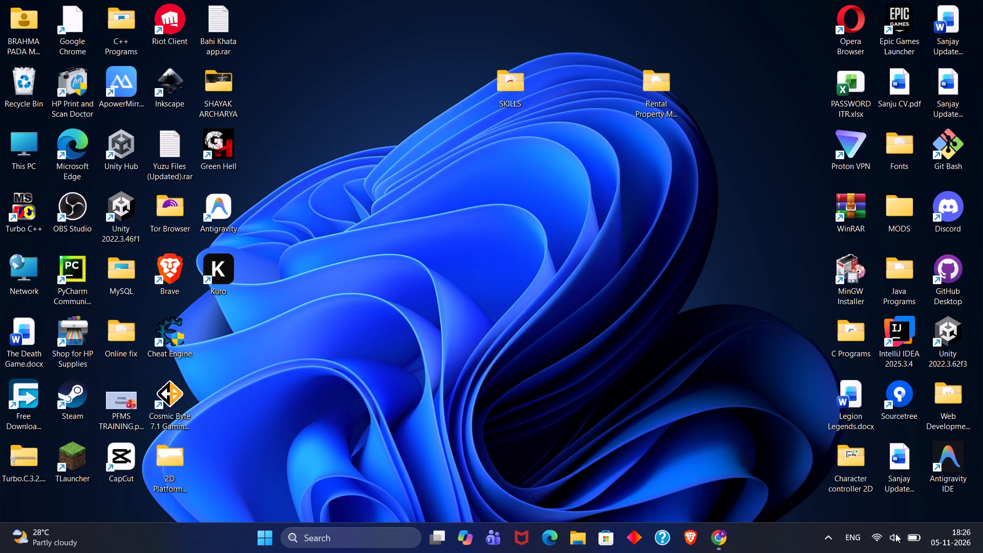
pyautogui.click(895, 534)
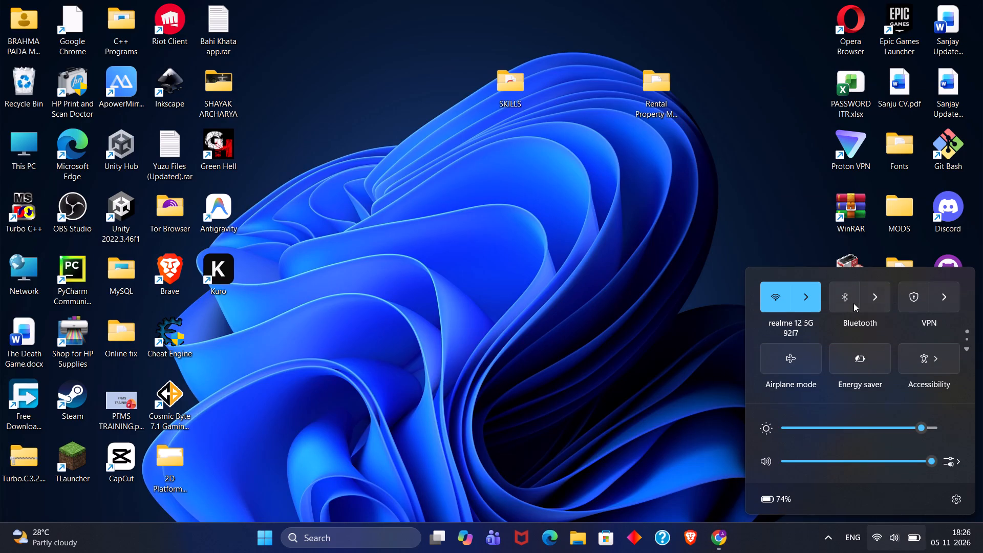
pyautogui.click(910, 293)
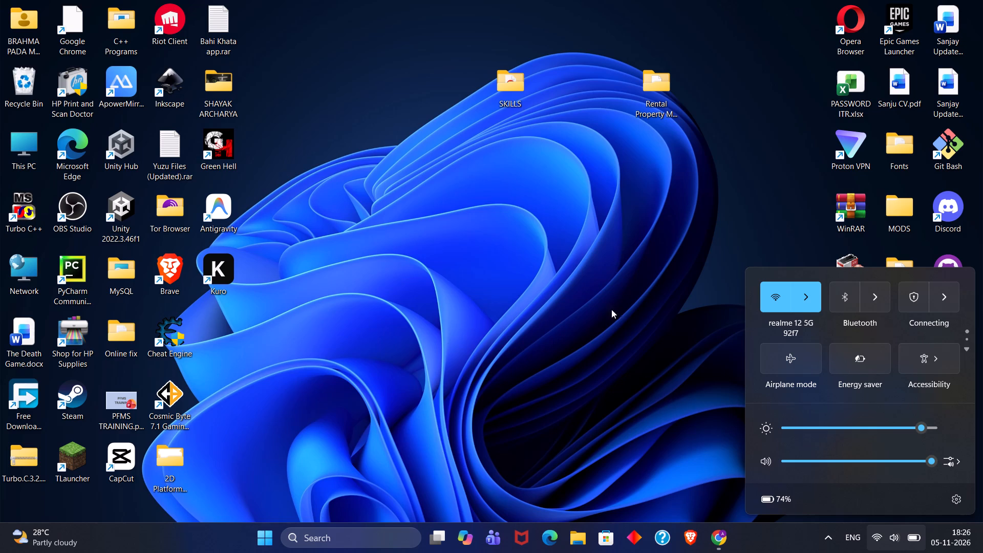
# Switch to Chrome and upload low efforrt content part 4.mov to Finished Videos, searching the RECORD folder for "low" to find it.
pyautogui.click(725, 548)
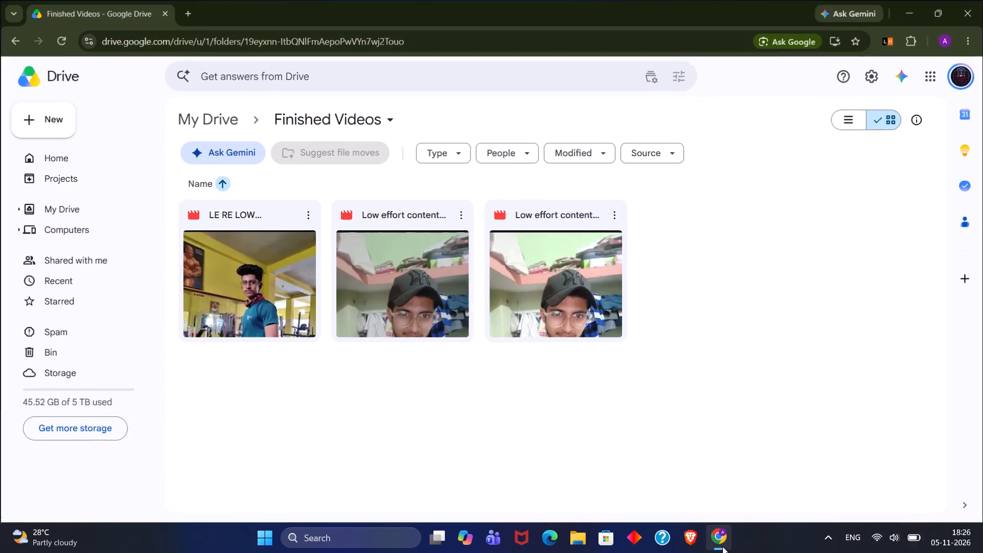
pyautogui.click(46, 118)
pyautogui.click(67, 150)
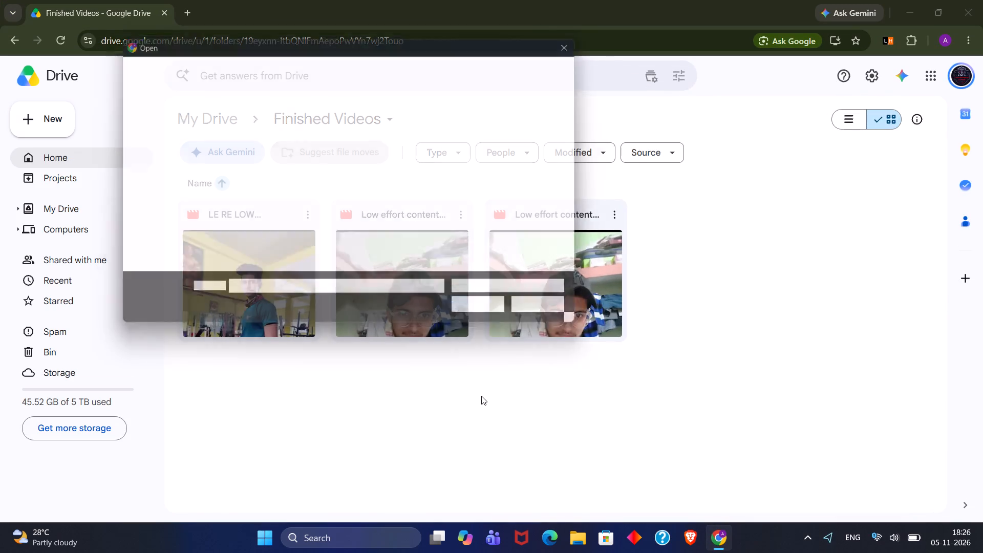
pyautogui.scroll(-3, 314, 253)
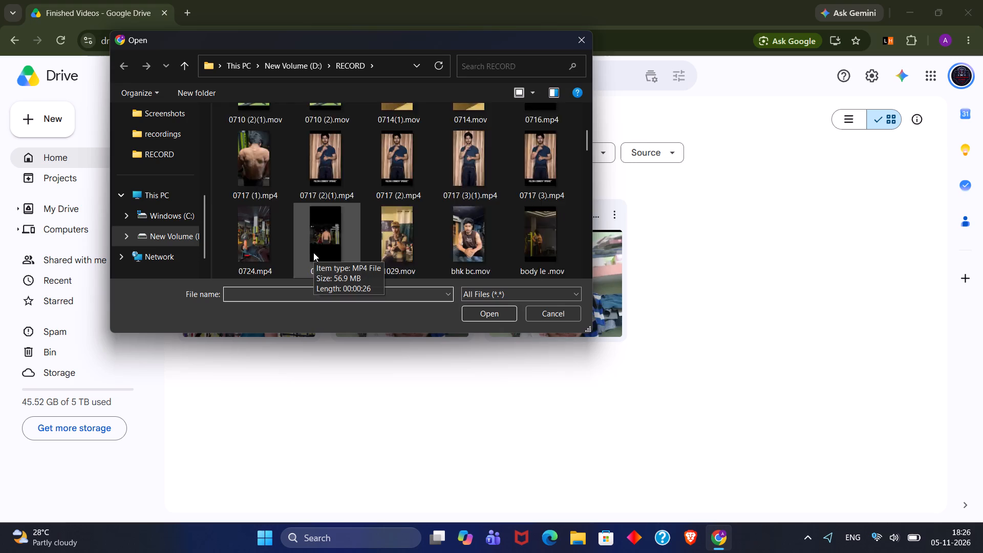
pyautogui.scroll(-2, 313, 252)
pyautogui.doubleClick(522, 69)
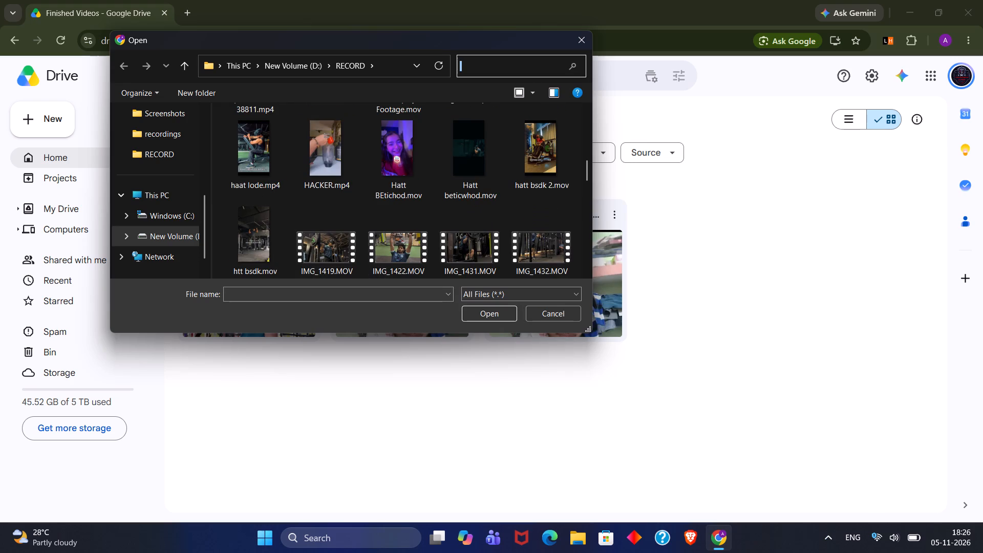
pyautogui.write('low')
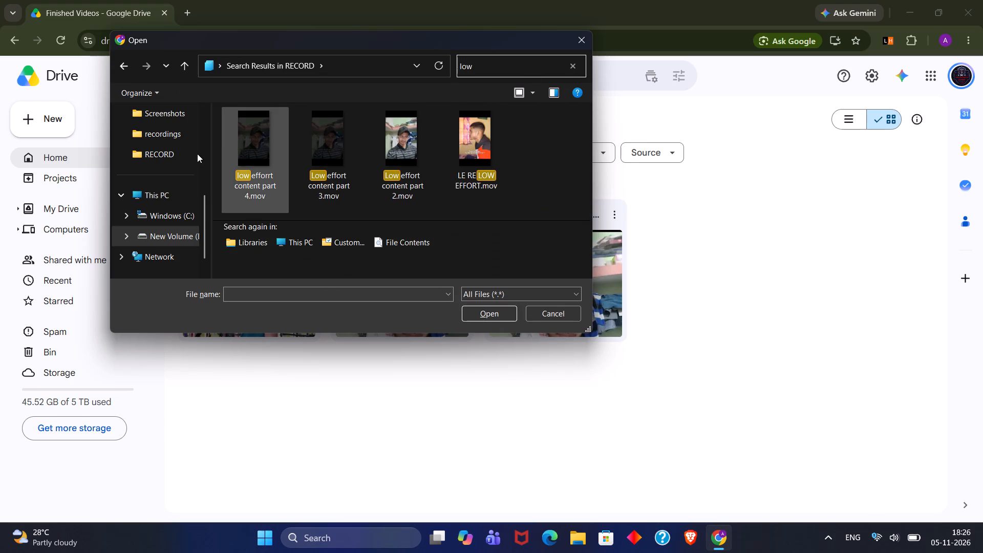
pyautogui.click(250, 149)
pyautogui.click(490, 319)
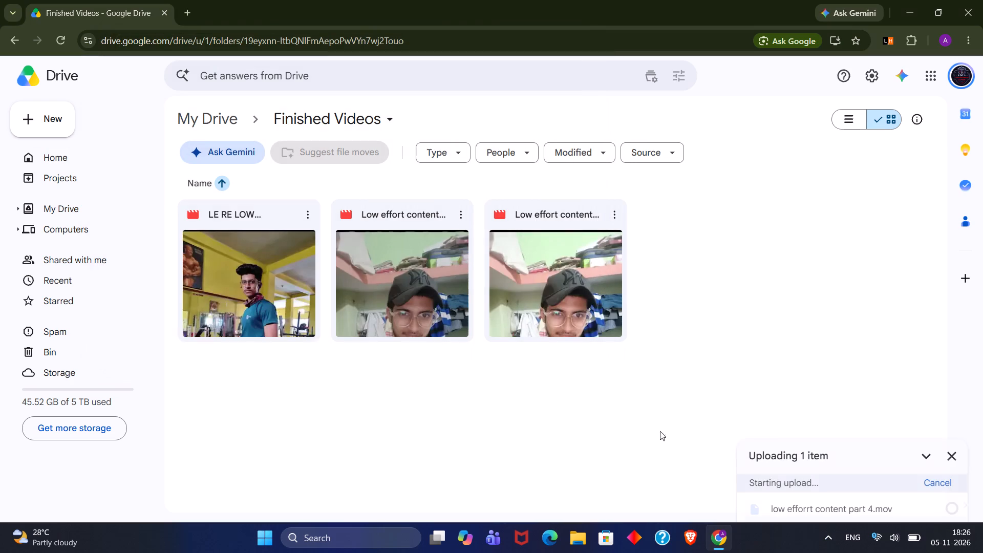
# Disconnect the computer from the vpn 1 connection while the upload is starting.
pyautogui.click(889, 547)
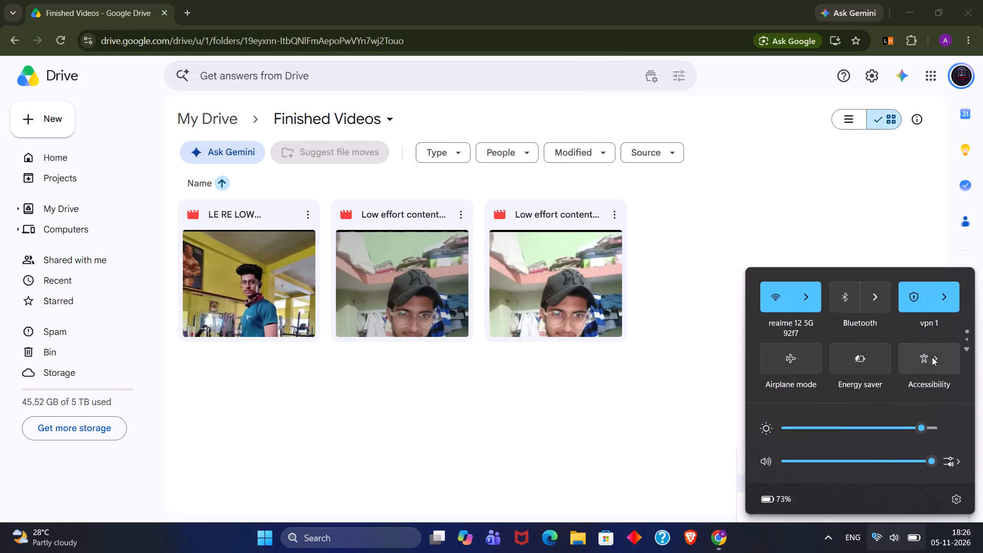
pyautogui.click(912, 306)
pyautogui.click(707, 379)
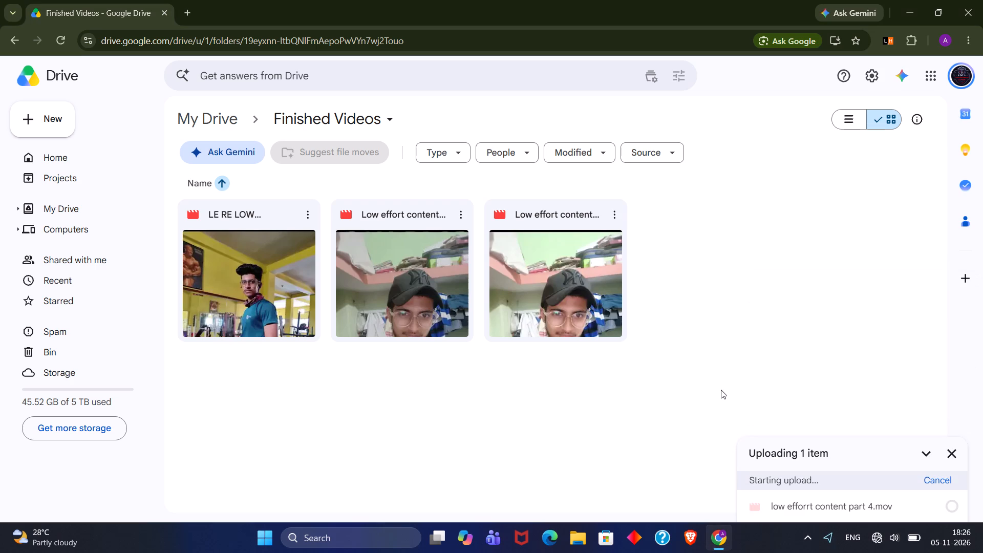
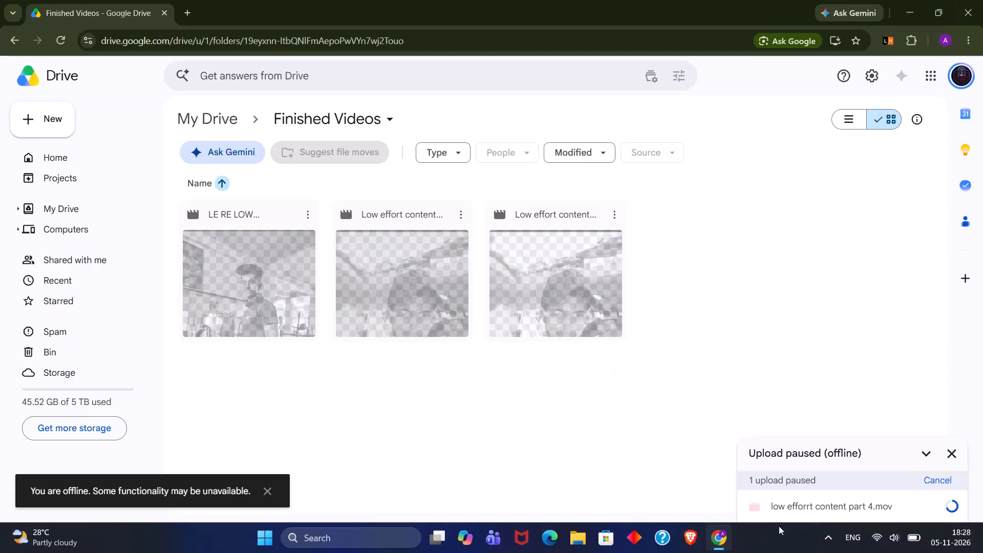
# Switch the computer's Wi-Fi connection to the vivo X90 network.
pyautogui.click(887, 533)
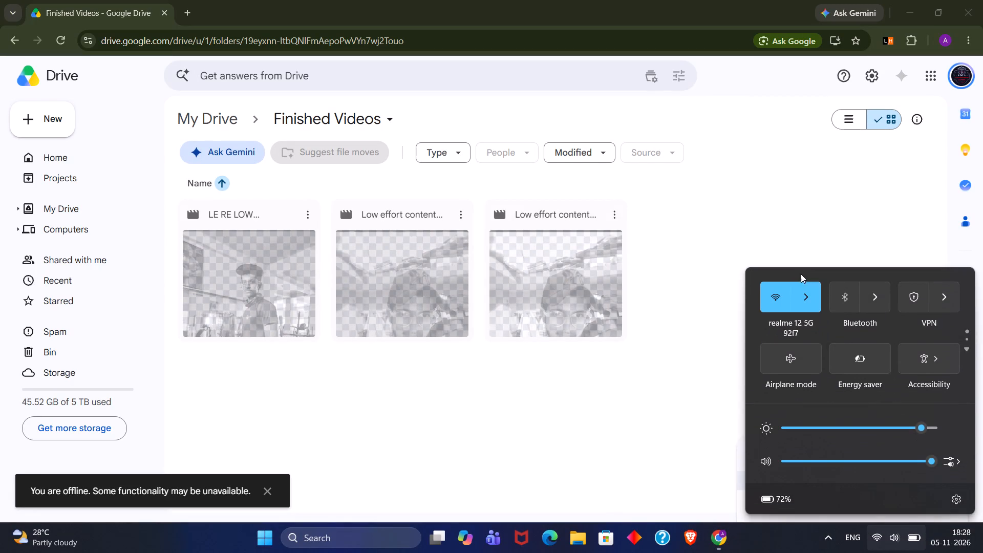
pyautogui.doubleClick(806, 291)
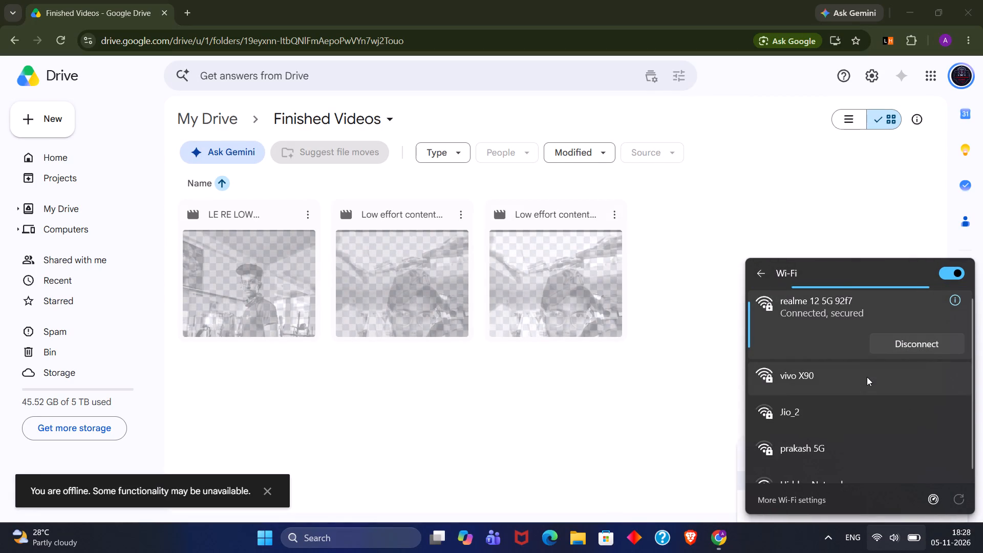
pyautogui.doubleClick(802, 380)
pyautogui.click(907, 397)
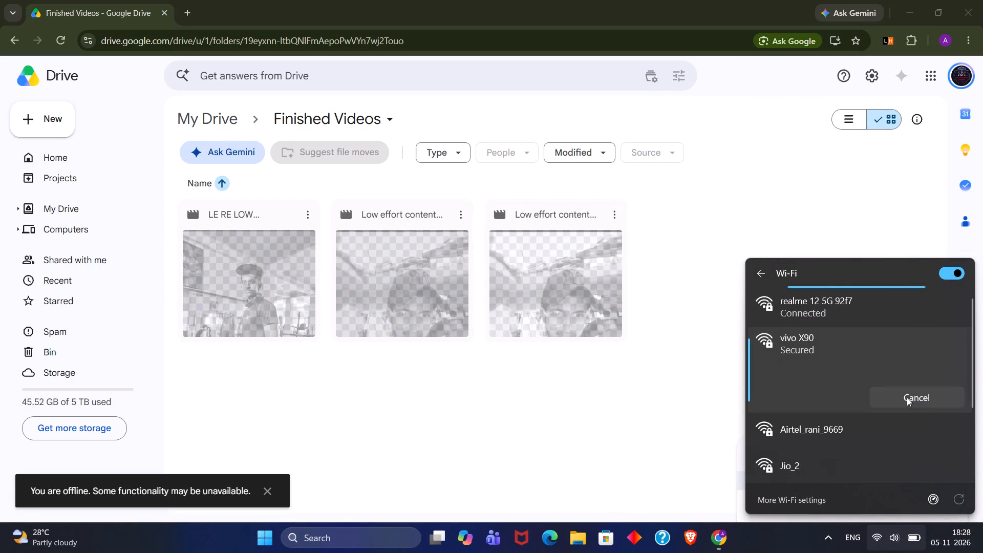
pyautogui.click(618, 406)
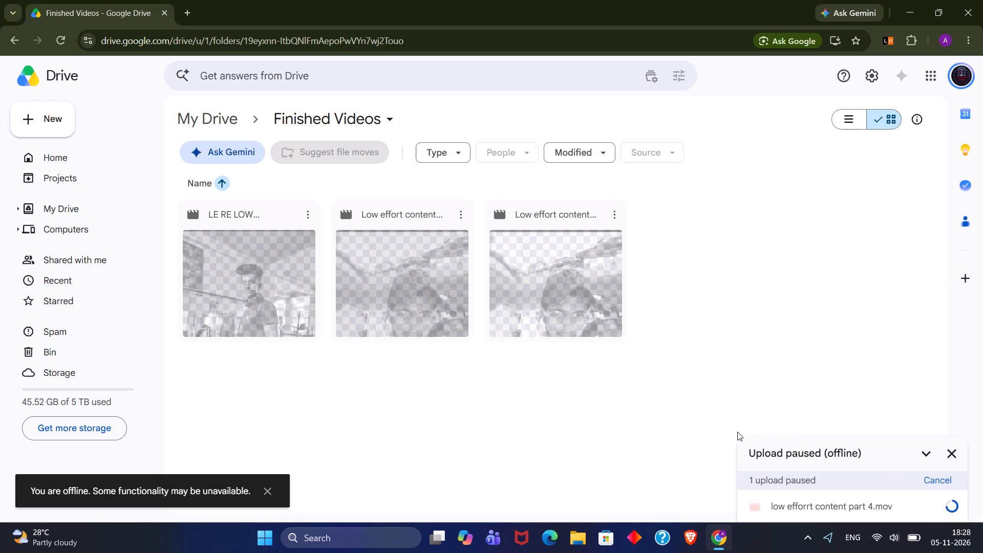
# Cancel the paused upload of low efforrt content part 4.mov.
pyautogui.click(934, 479)
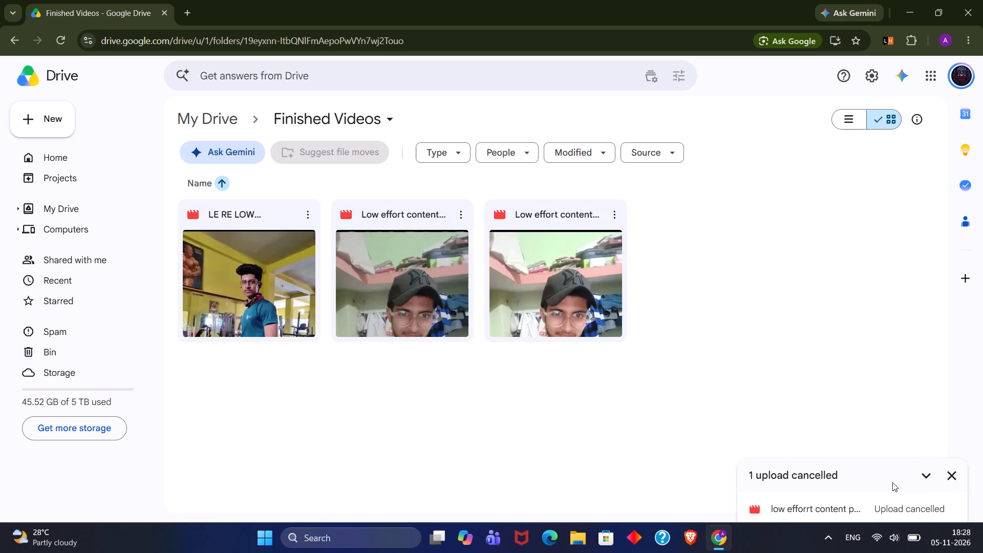
# Start a new file upload to the Finished Videos folder.
pyautogui.click(47, 125)
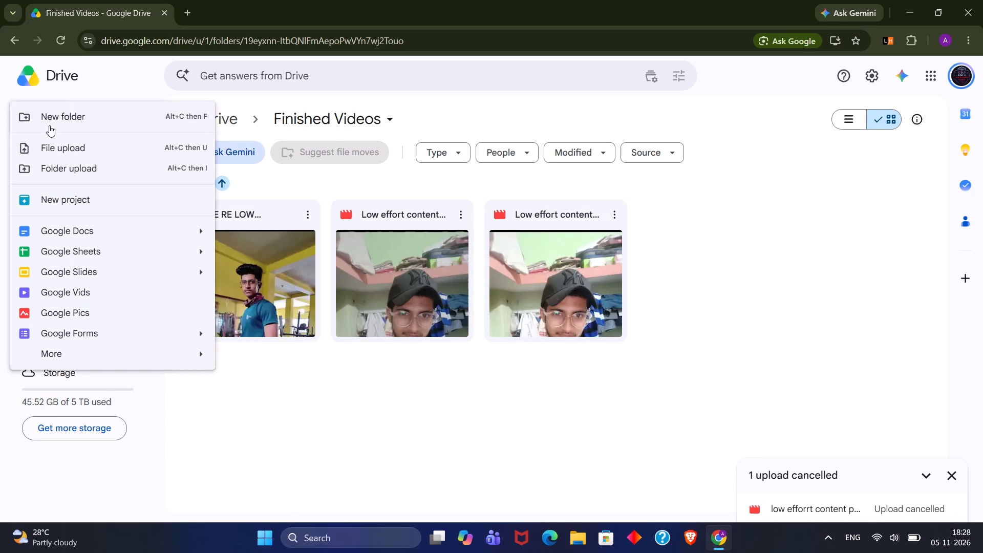
pyautogui.click(101, 152)
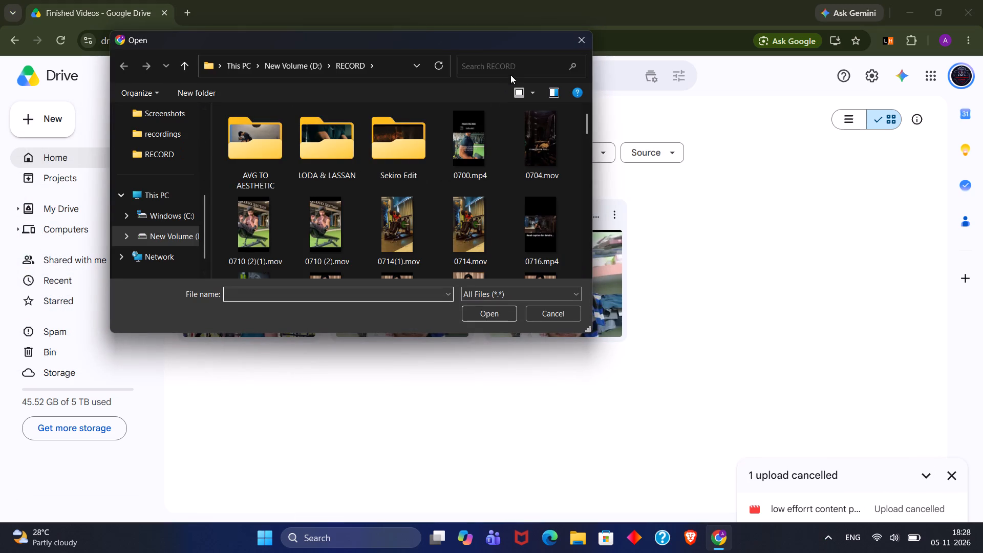
# Search the RECORD folder for "low" and upload low efforrt content part 4.mov to Finished Videos again.
pyautogui.click(516, 71)
pyautogui.click(516, 69)
pyautogui.write('lo')
pyautogui.press('w')
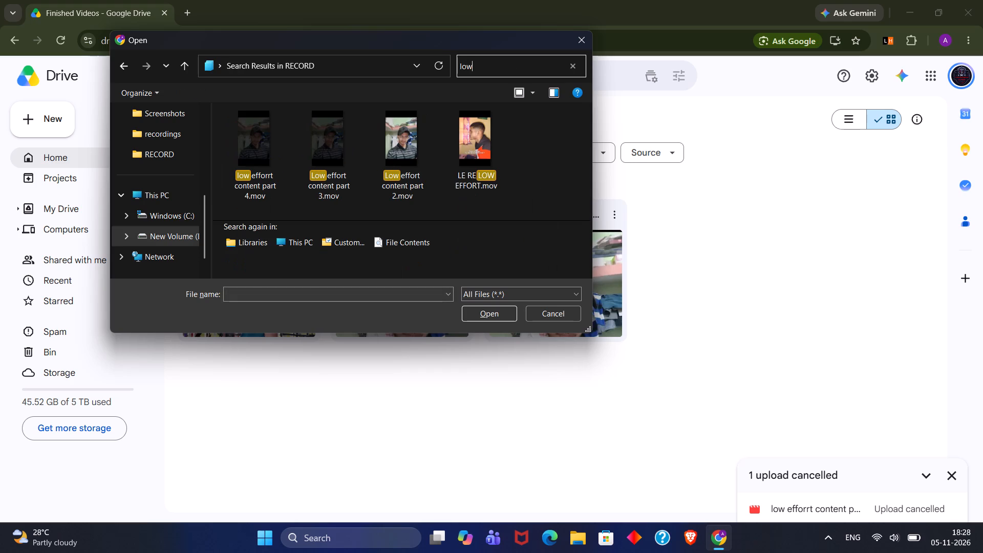
pyautogui.click(255, 157)
pyautogui.click(473, 314)
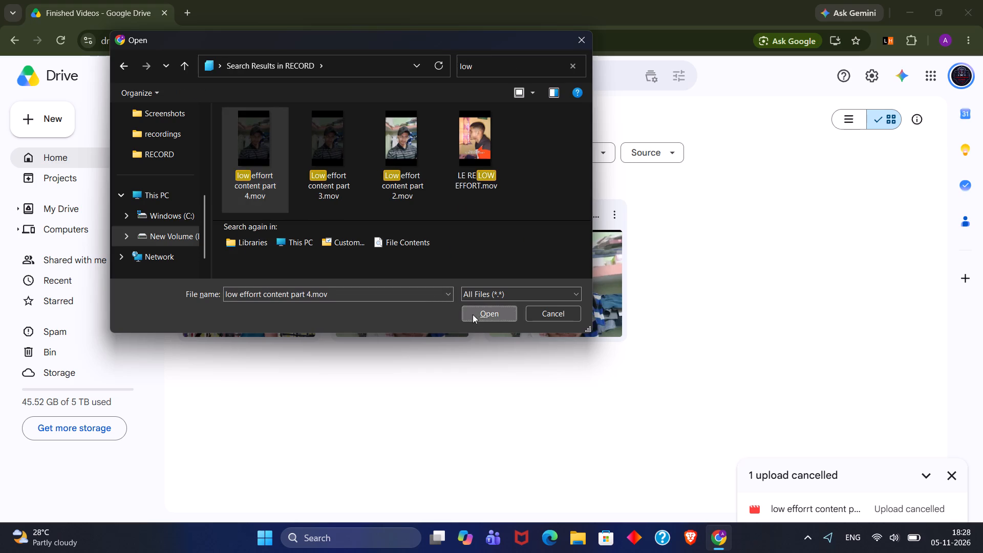
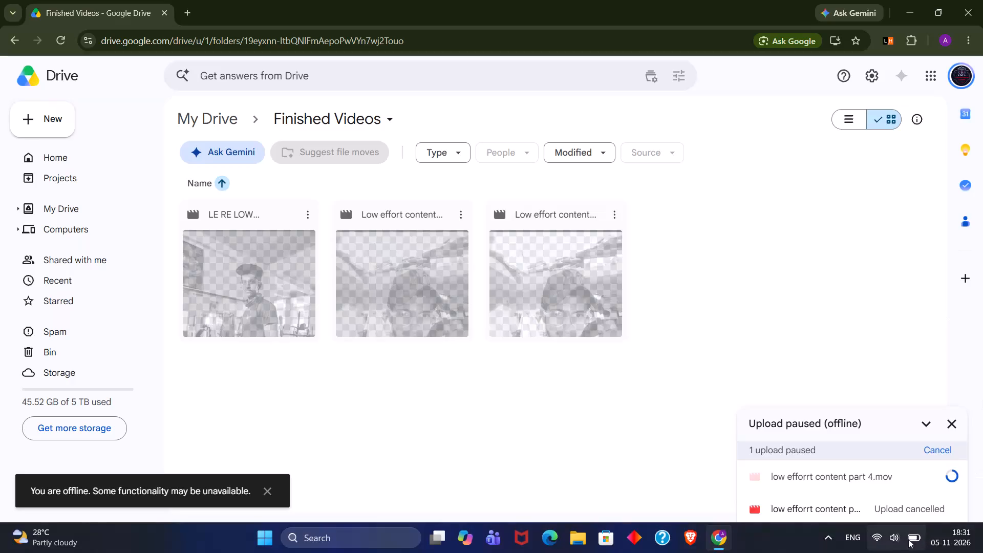
# Examine the connection properties of the vivo X90 Wi-Fi network in Windows Settings, and return to the Drive upload in the browser.
pyautogui.click(881, 538)
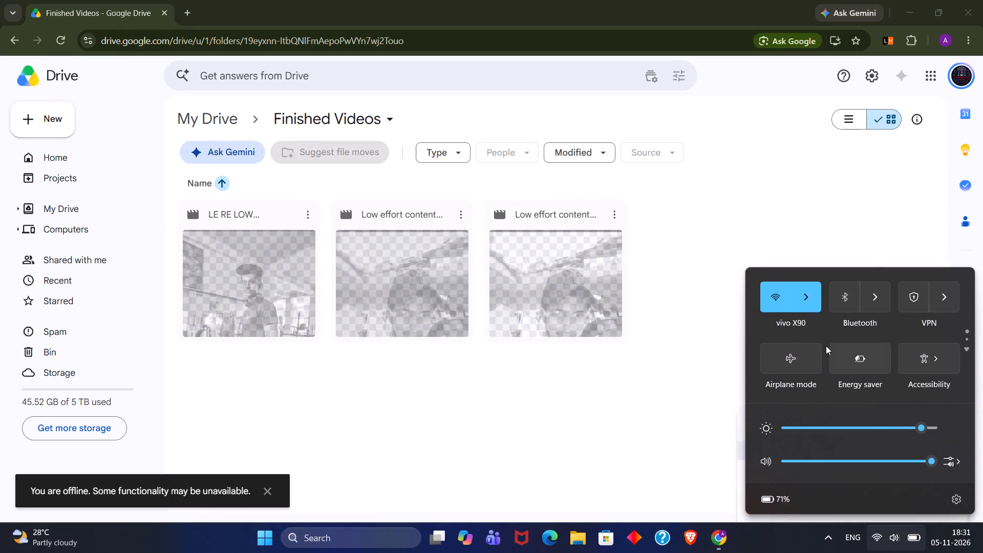
pyautogui.click(807, 305)
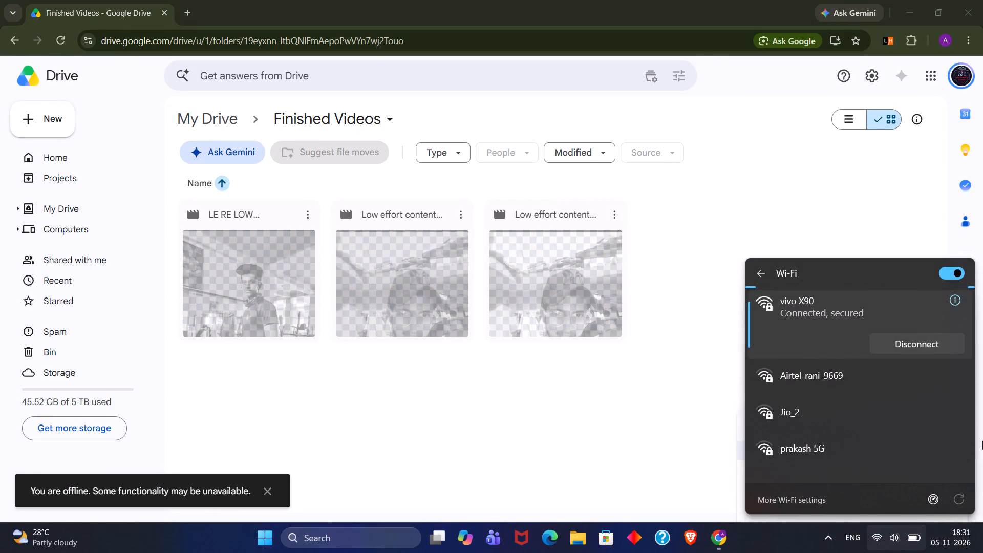
pyautogui.click(961, 296)
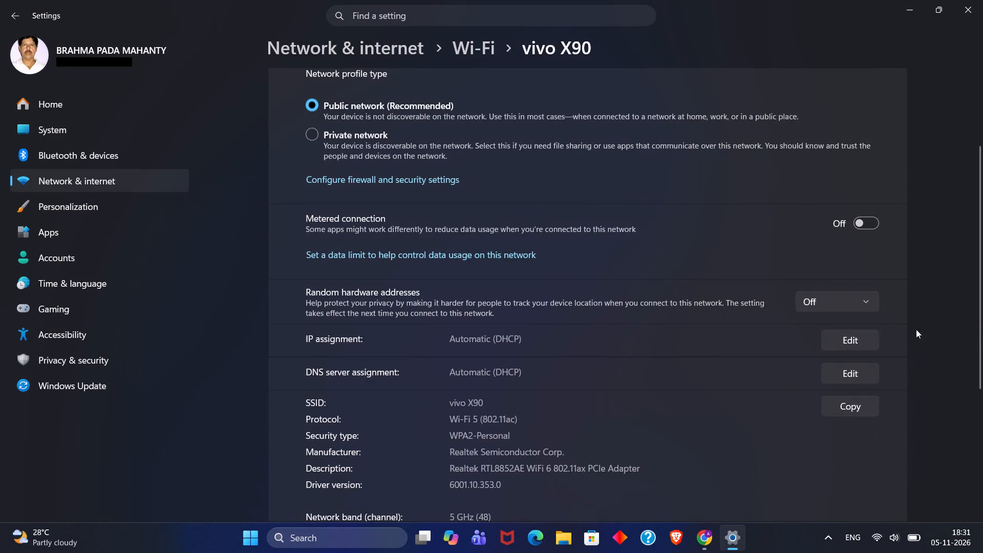
pyautogui.scroll(-3, 666, 373)
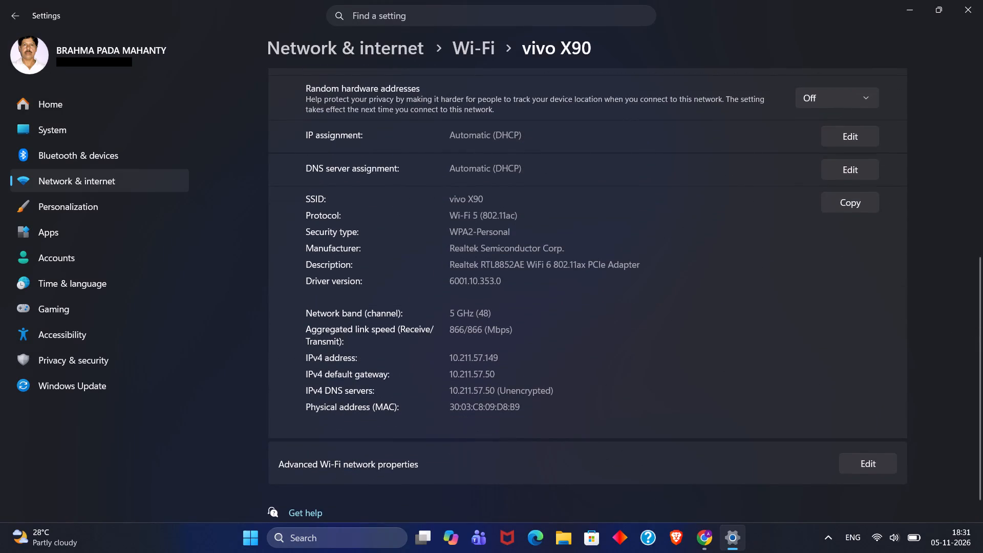
pyautogui.scroll(-1, 612, 427)
pyautogui.scroll(3, 608, 427)
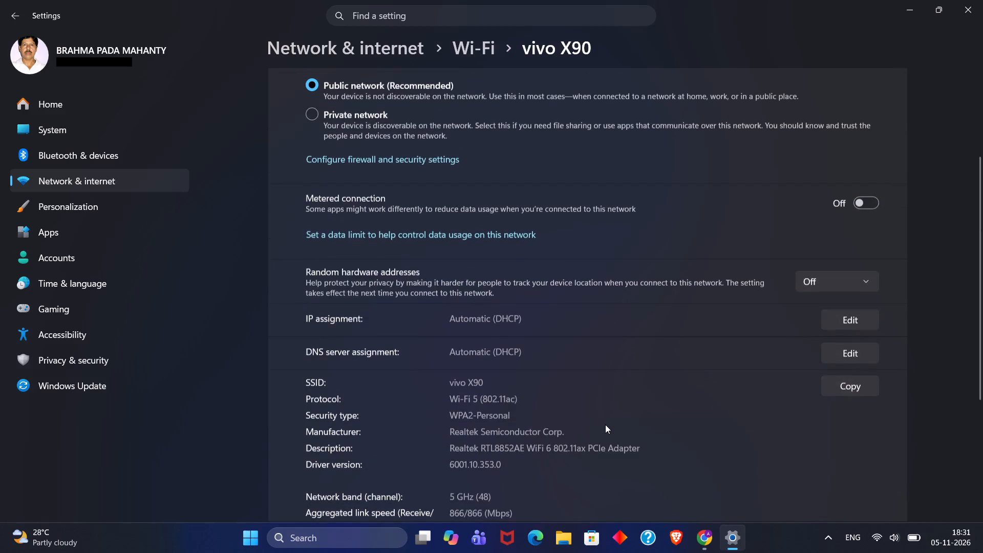
pyautogui.scroll(5, 605, 424)
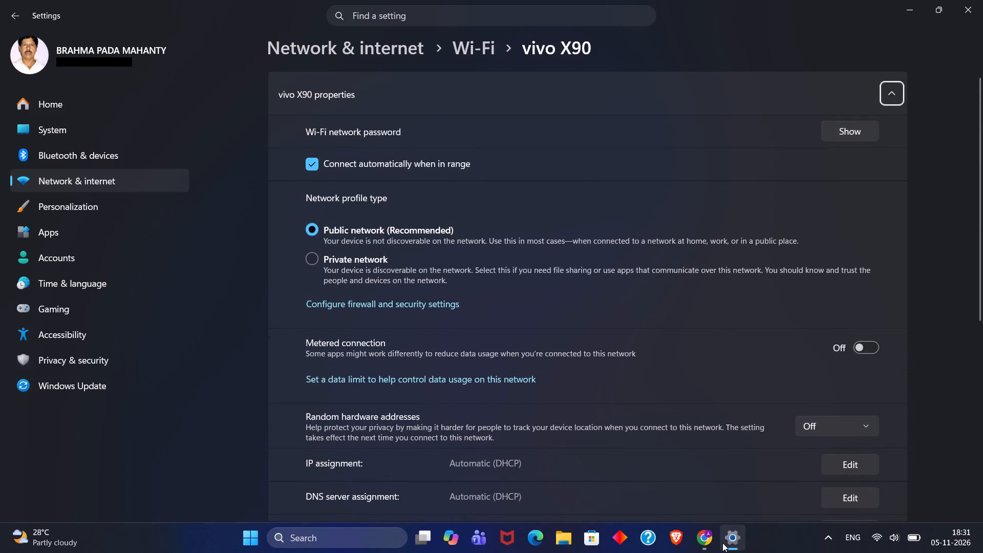
pyautogui.click(728, 543)
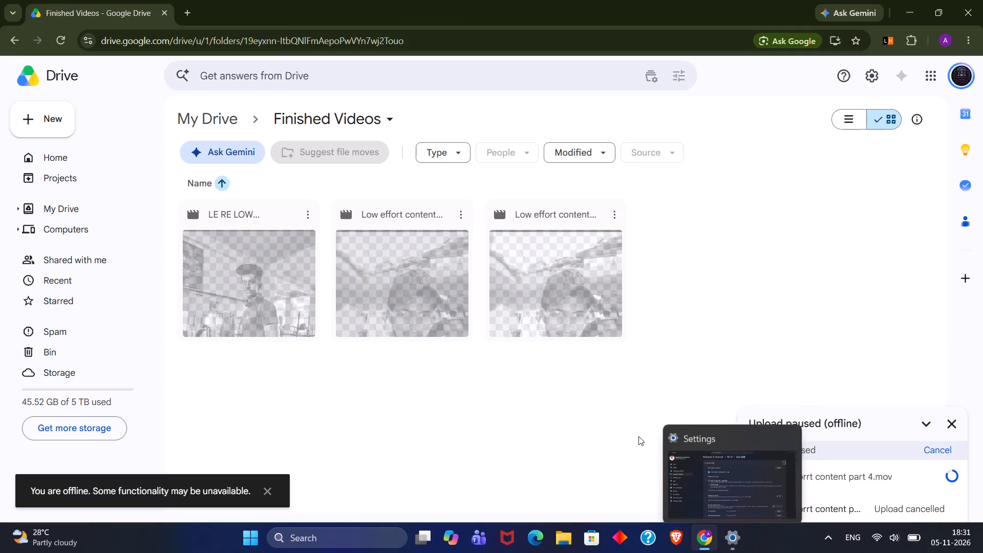
pyautogui.click(589, 412)
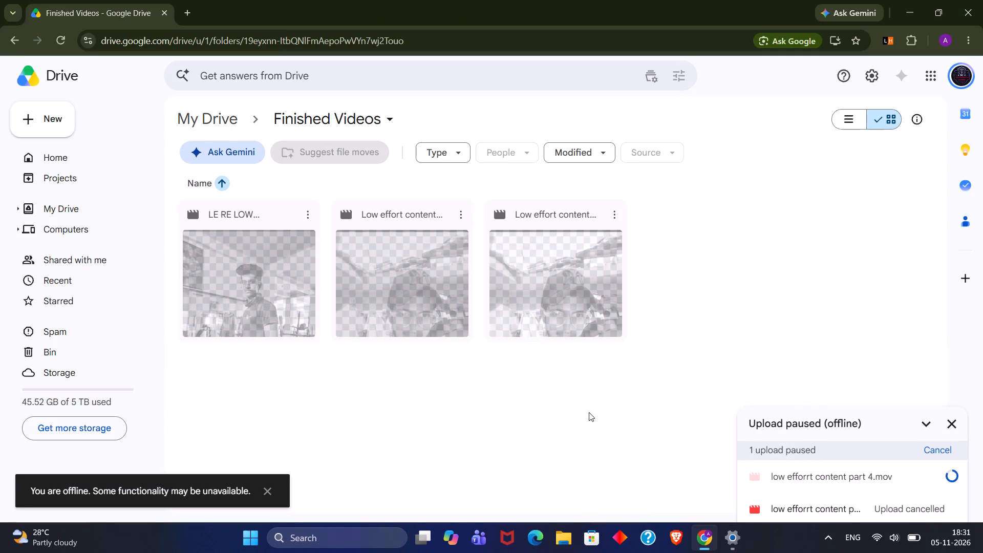
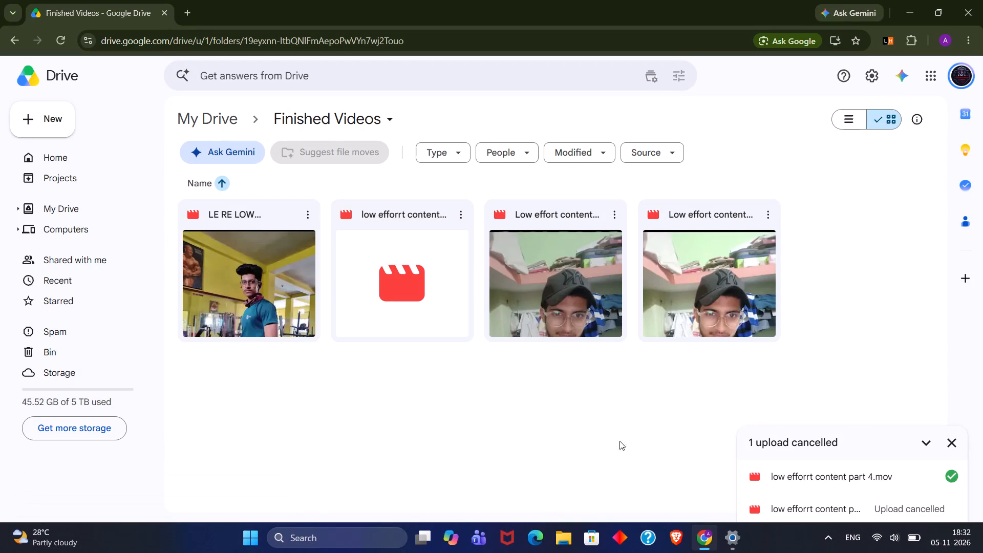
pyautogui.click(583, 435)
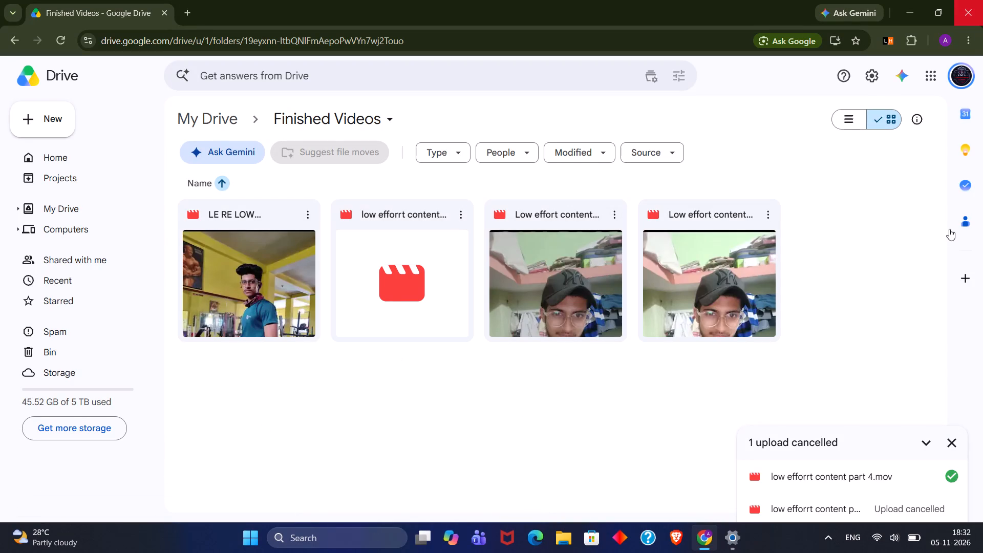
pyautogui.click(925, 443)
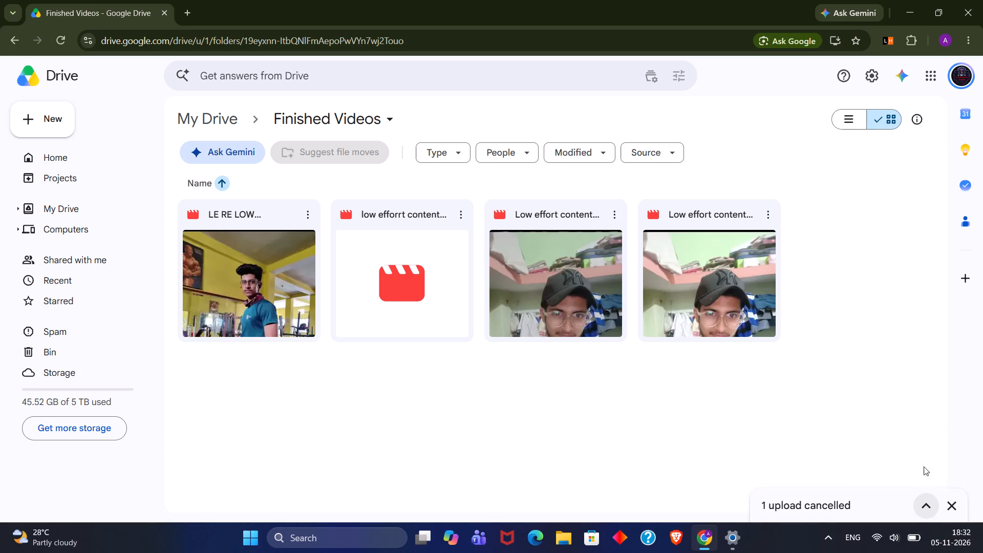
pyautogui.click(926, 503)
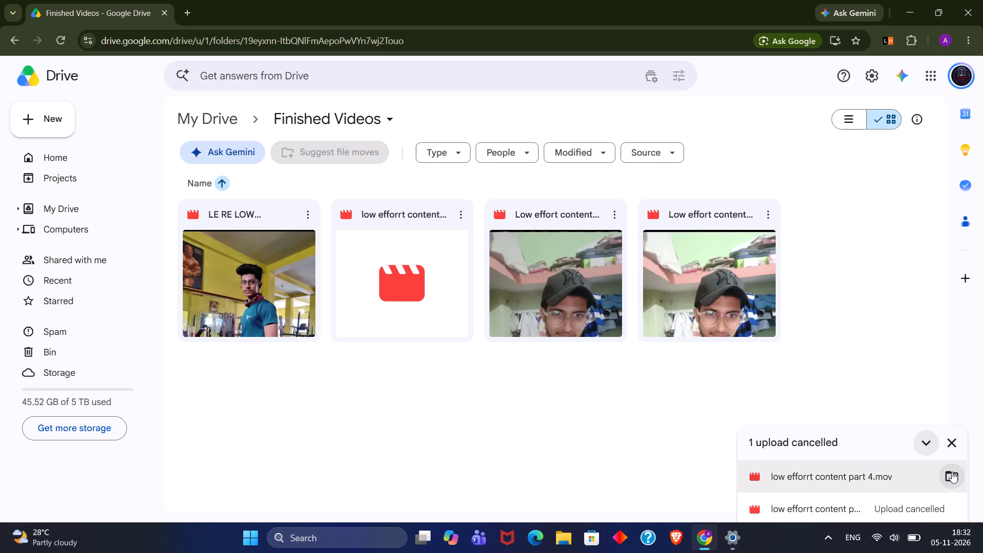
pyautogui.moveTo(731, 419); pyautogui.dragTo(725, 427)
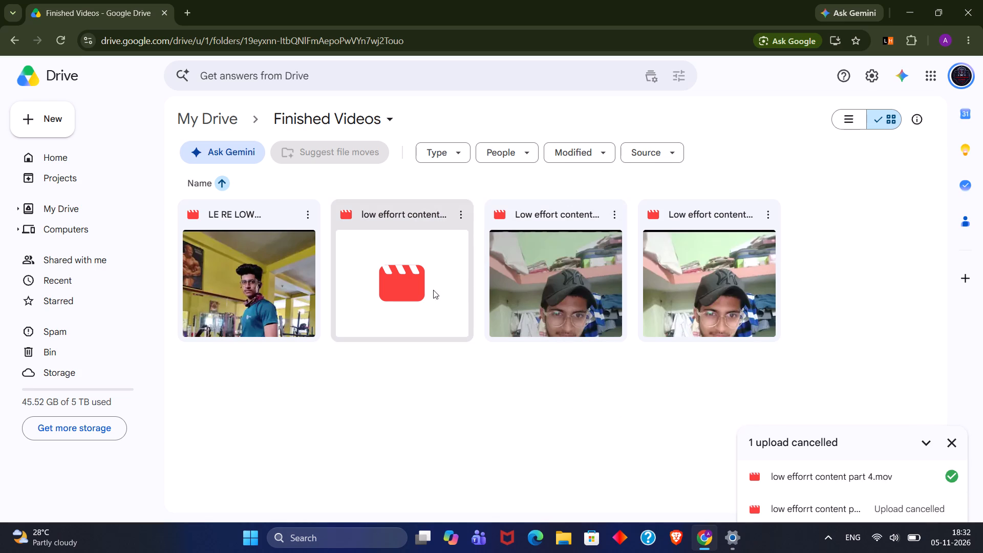
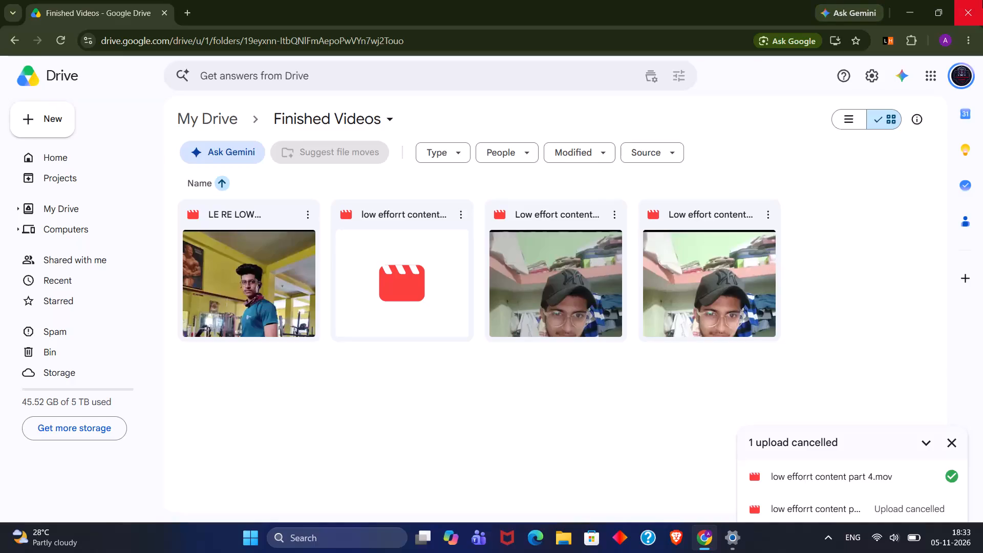
# Close the Google Drive browser window and the Settings window showing the vivo X90 Wi-Fi properties.
pyautogui.click(982, 0)
pyautogui.click(720, 535)
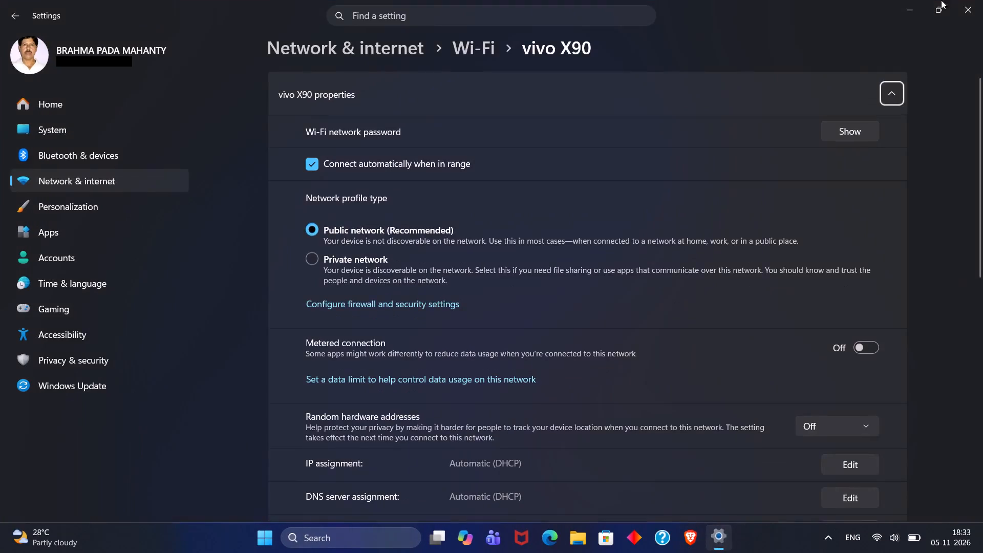
pyautogui.click(982, 0)
pyautogui.rightClick(982, 0)
# Turn off the computer's Wi-Fi, disconnecting it from the vivo X90 network.
pyautogui.click(904, 546)
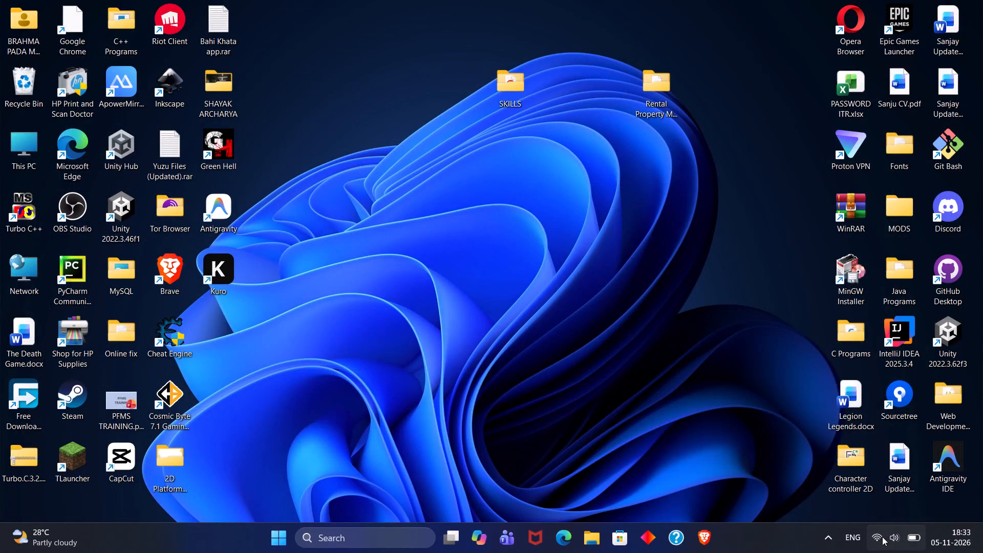
pyautogui.click(891, 537)
pyautogui.click(775, 294)
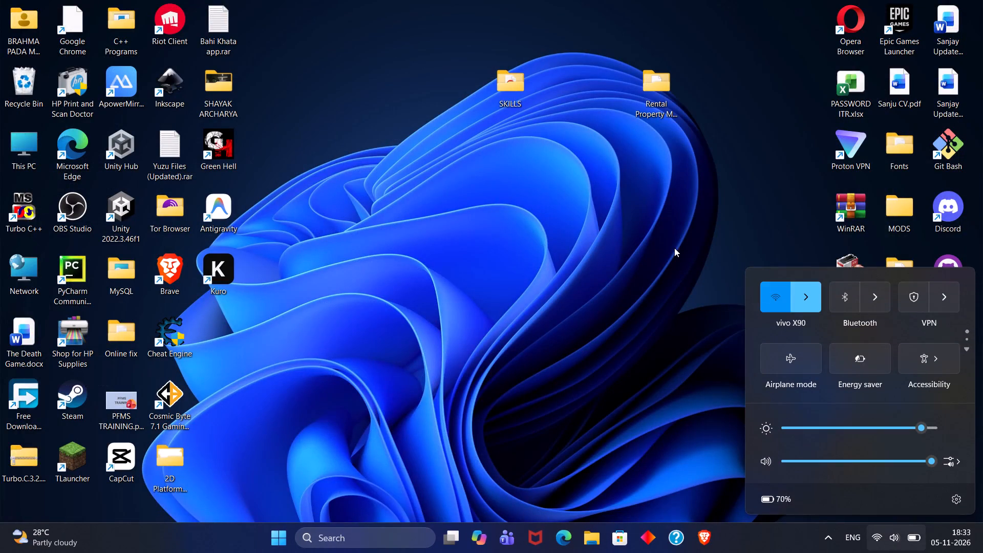
pyautogui.click(674, 248)
# Open the computer's power options.
pyautogui.click(289, 537)
pyautogui.click(579, 494)
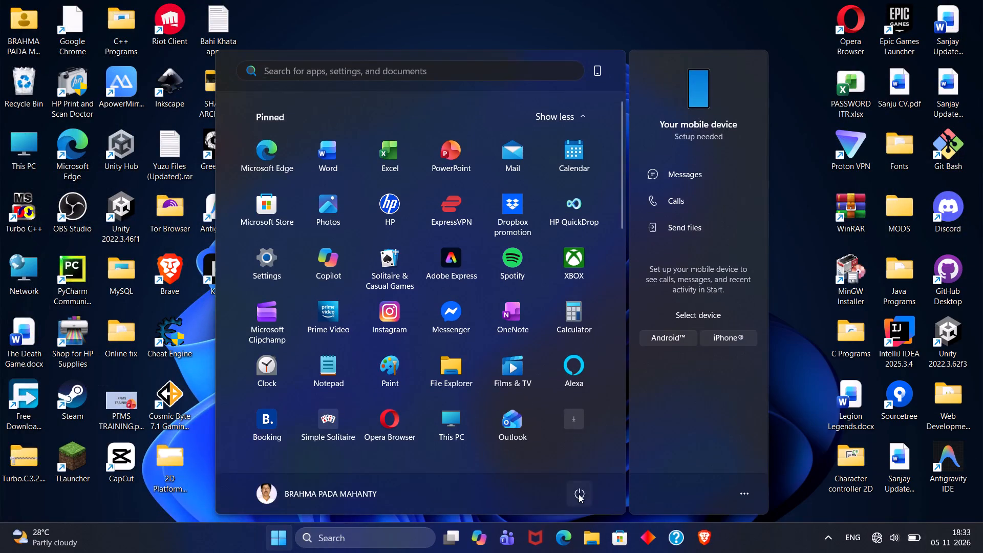